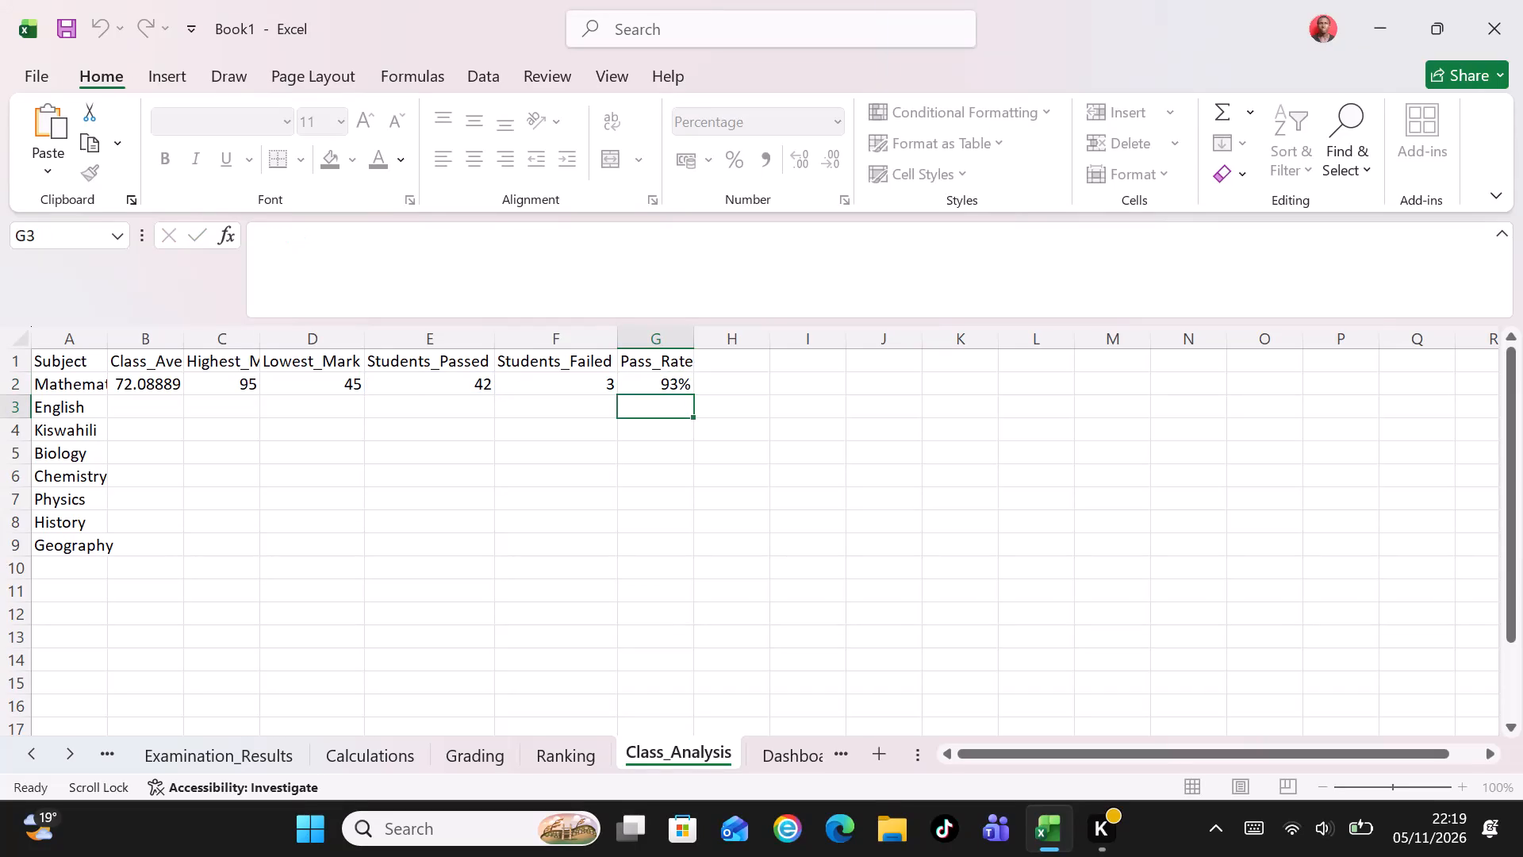
Copy the class average formula from B2 into B3:B9 for the remaining subjects.
left_click(148, 385)
key("ctrl+c")
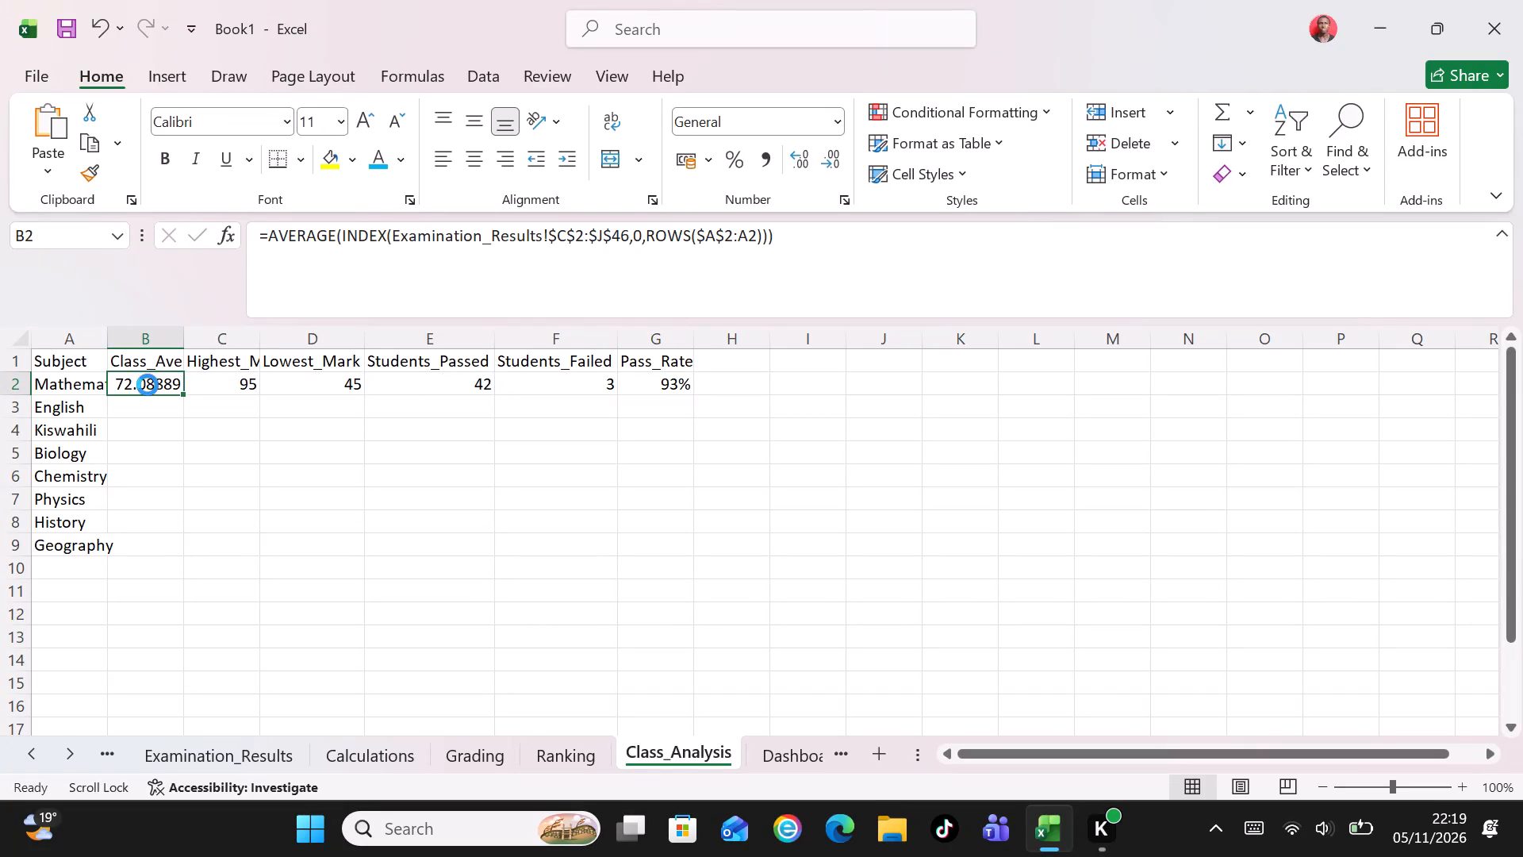
left_click(38, 233)
key("BackSpace")
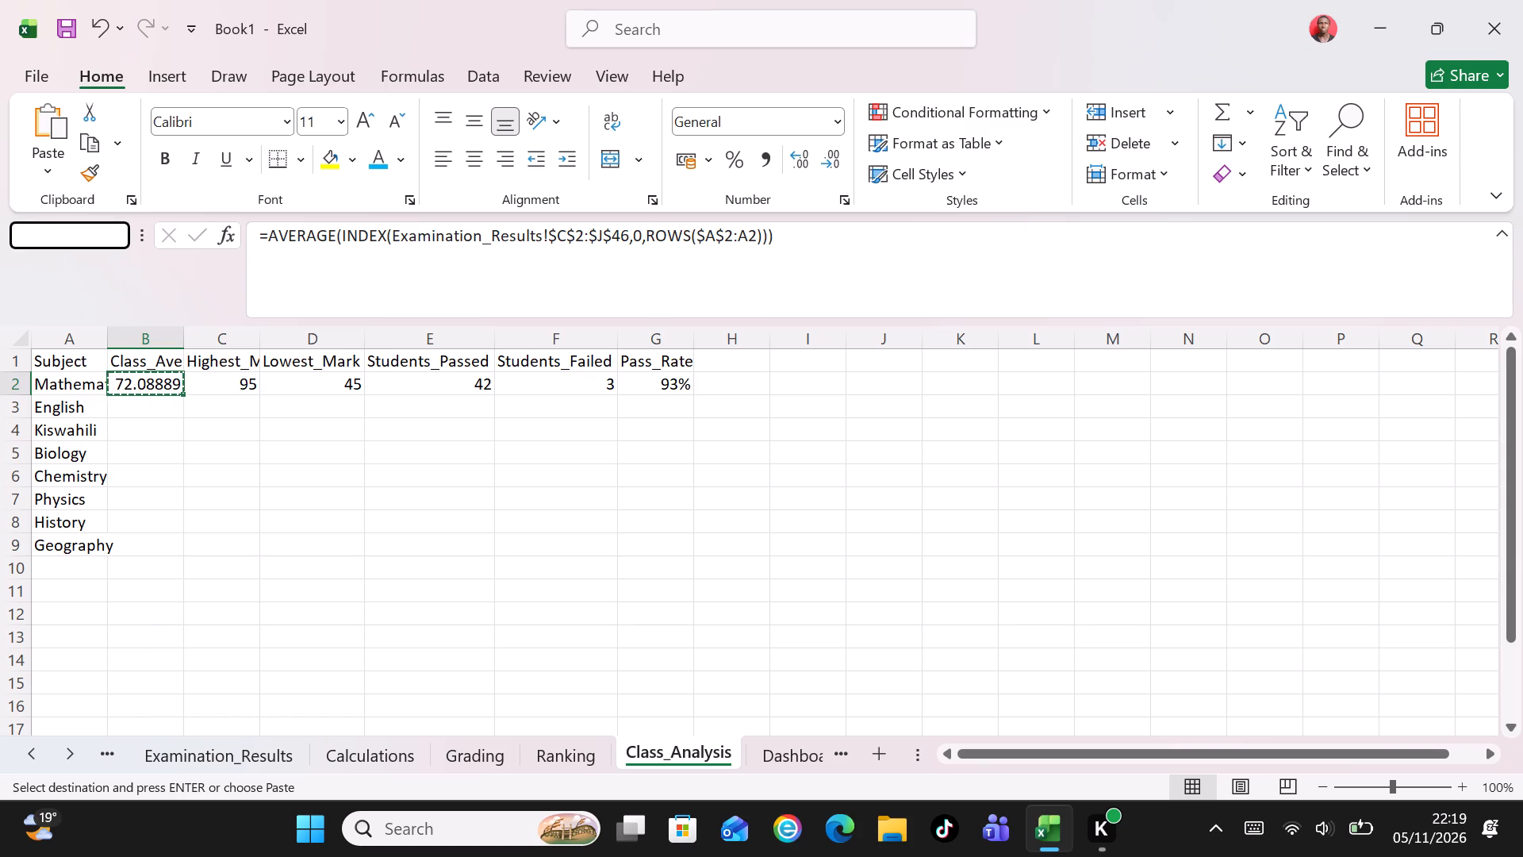
type("B3")
key("shift+colon")
type("B9")
key("Return")
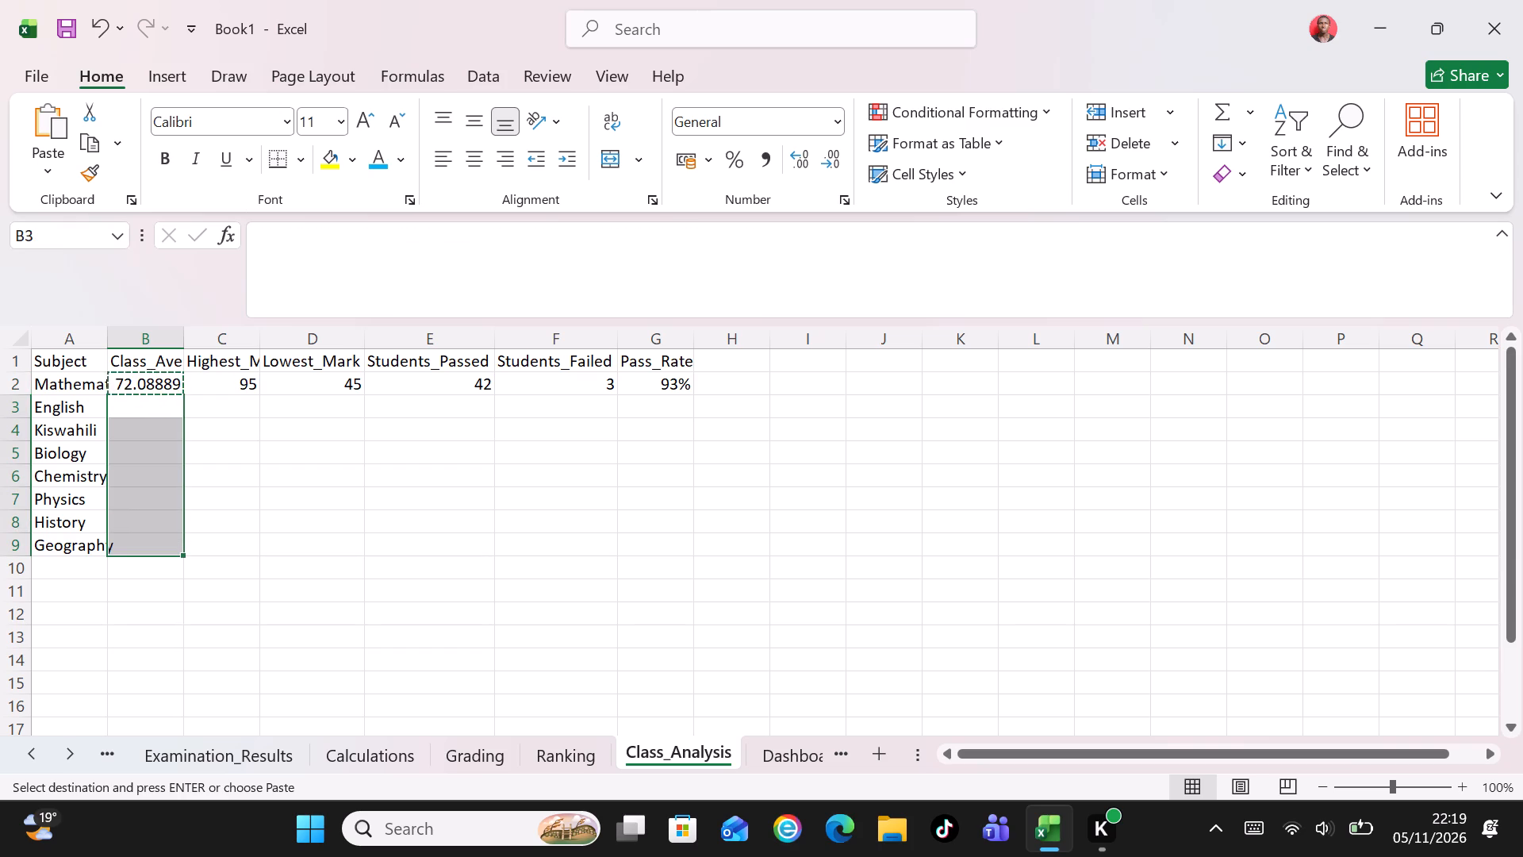
key("ctrl+v")
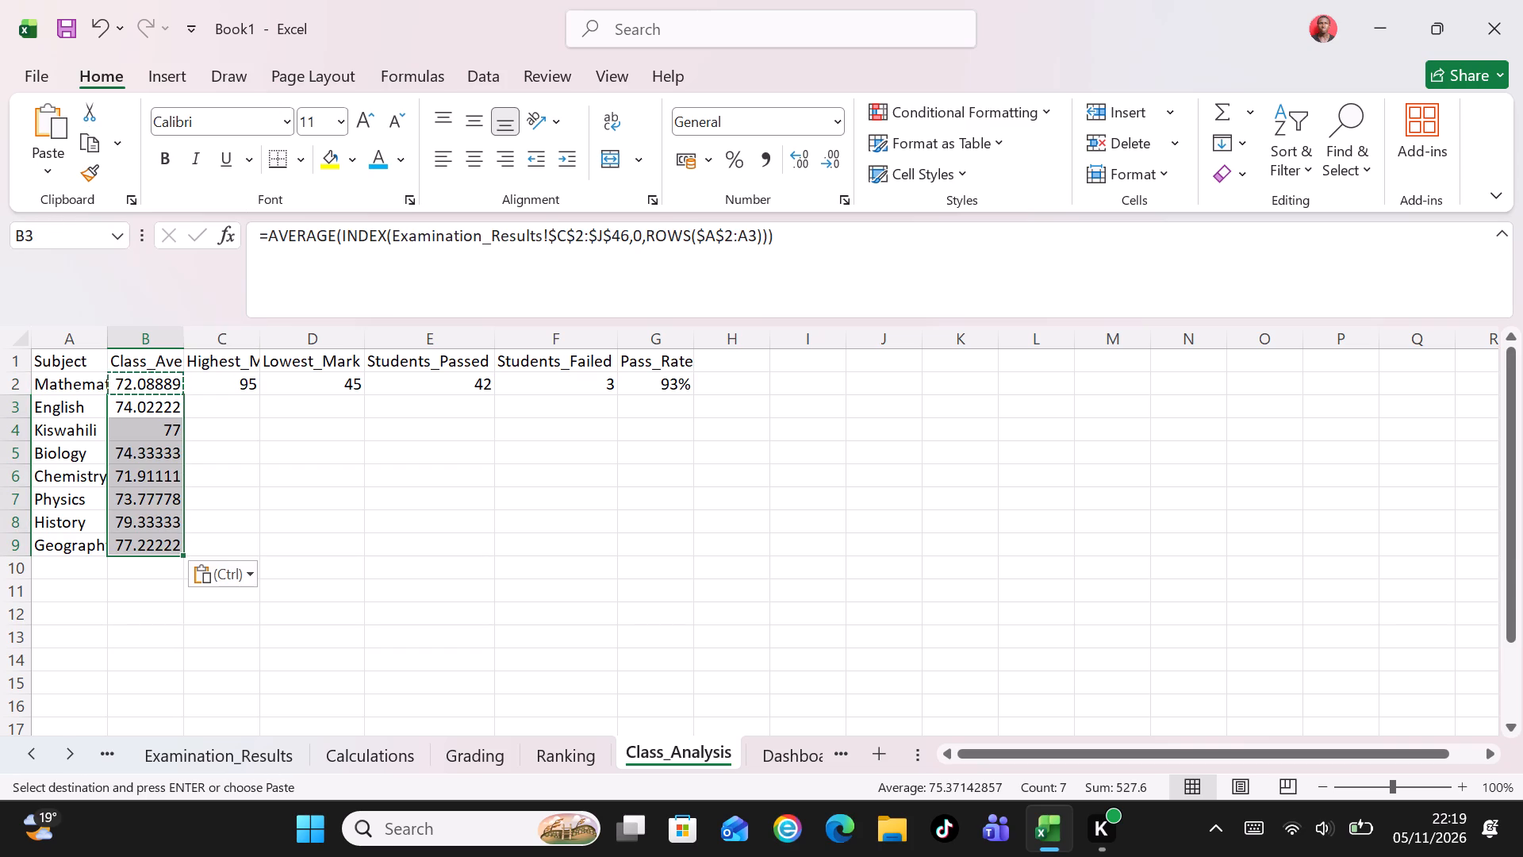
Copy the highest mark formula from C2 into C3:C9 for the remaining subjects.
left_click(248, 390)
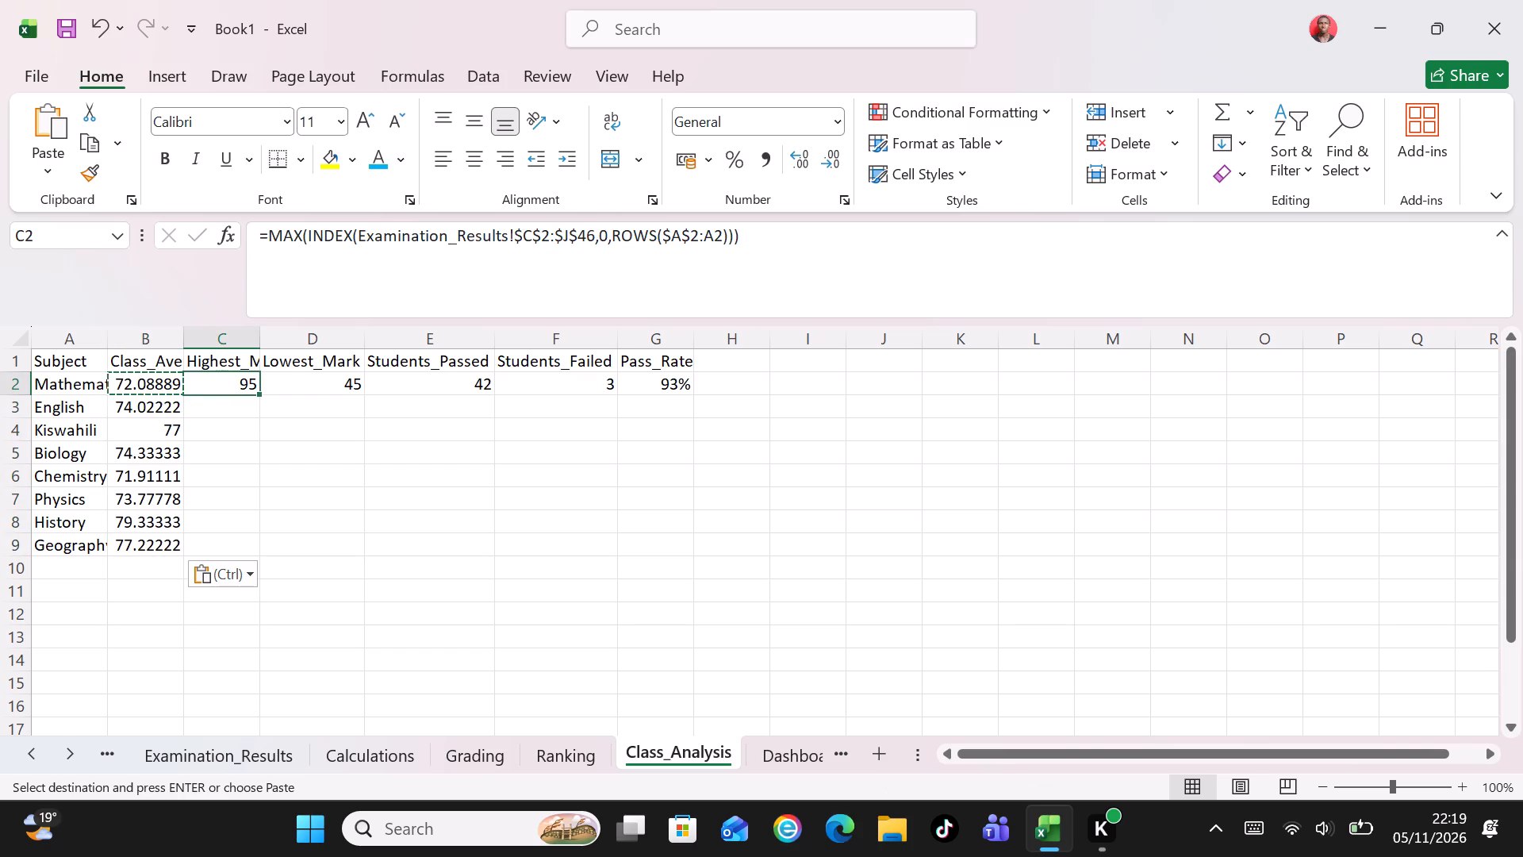
key("ctrl+c")
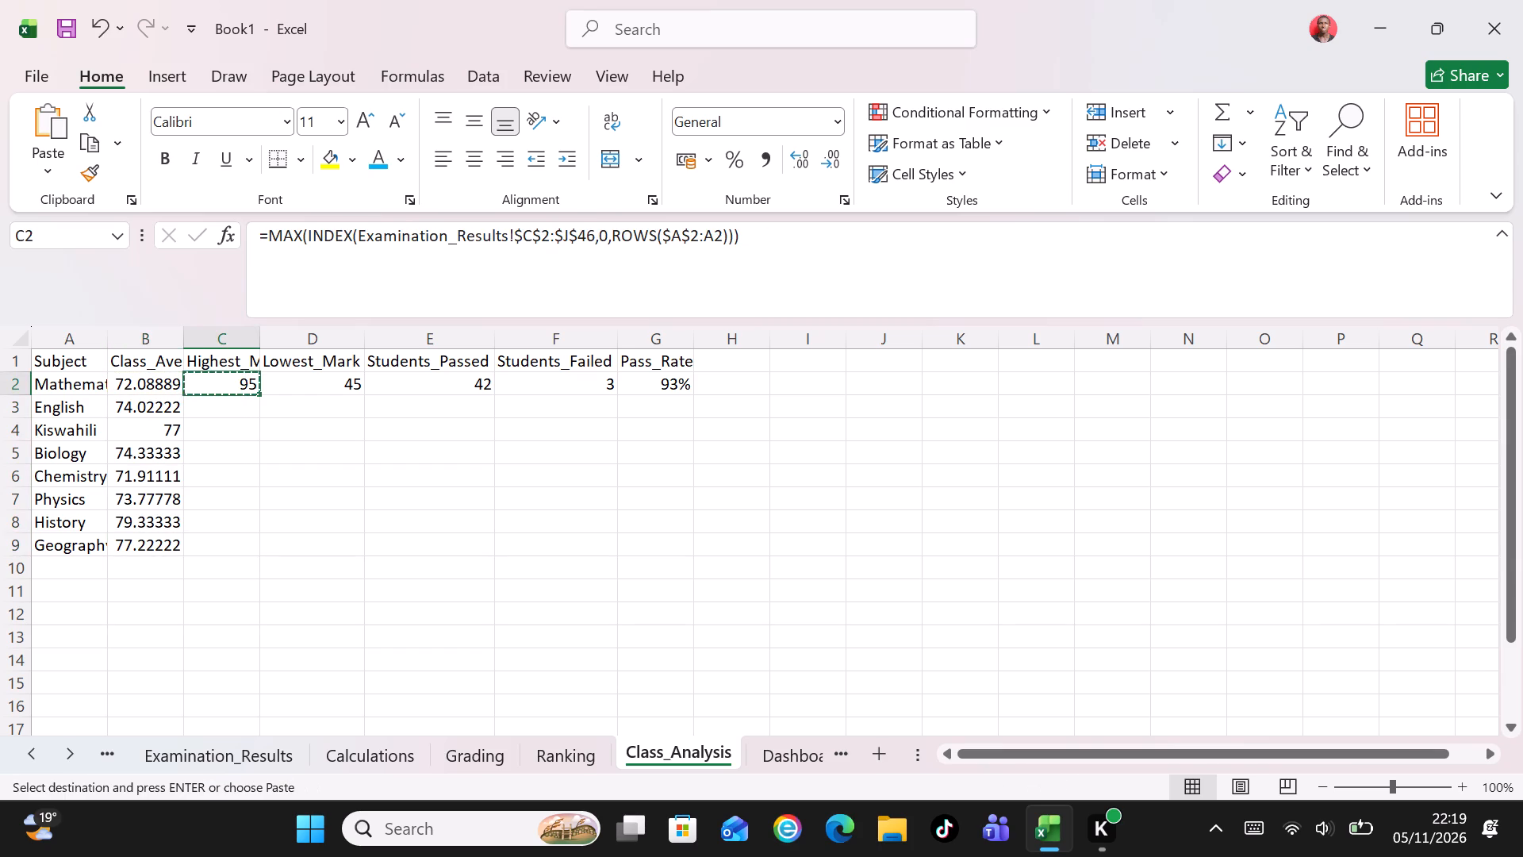
left_click(45, 235)
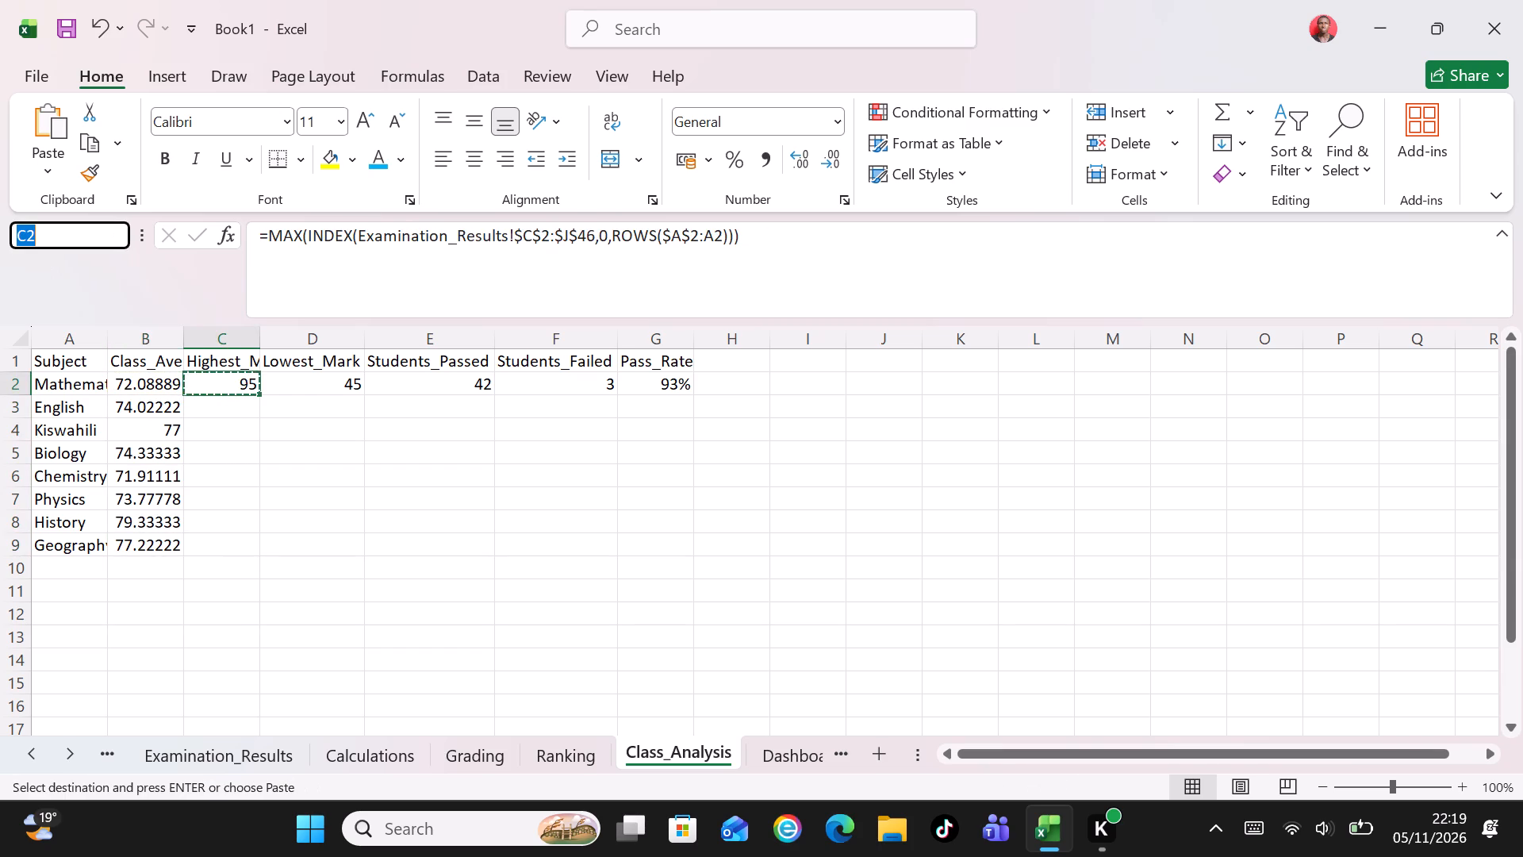
key("BackSpace")
key("c")
key("3")
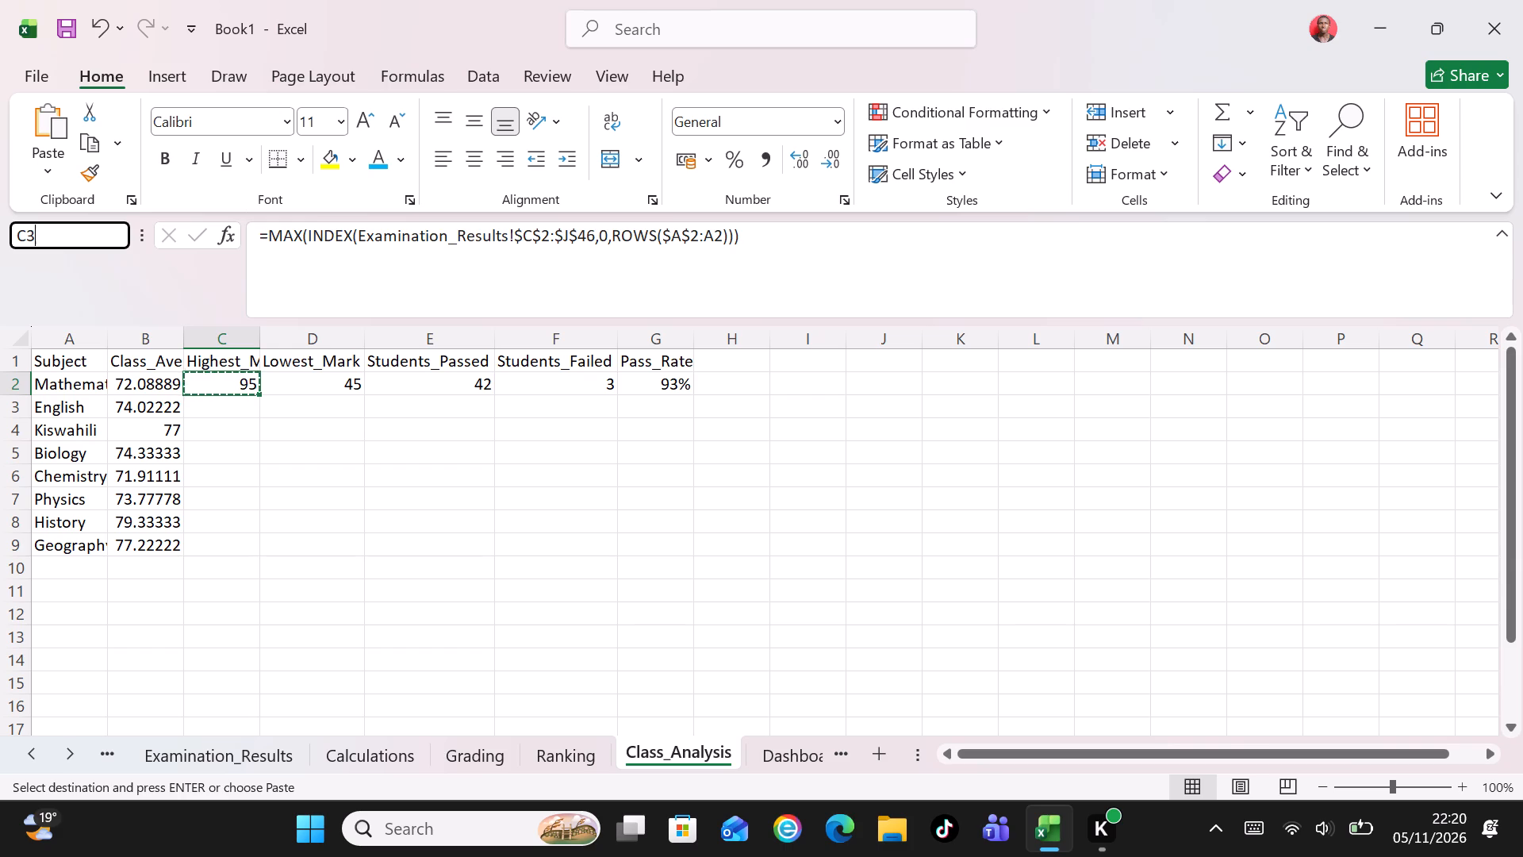
type(":C9")
key("Return")
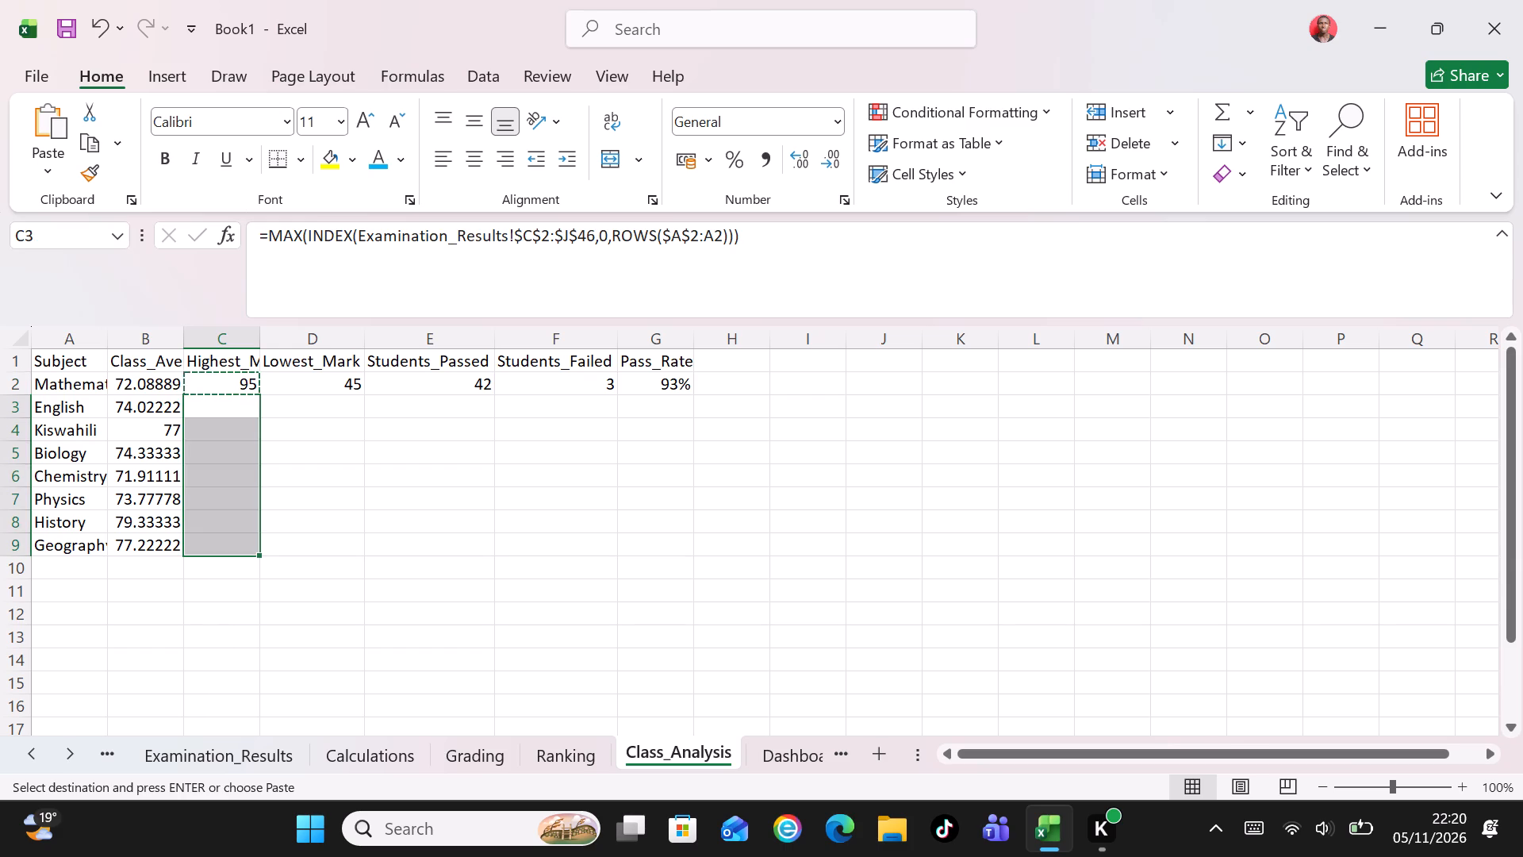
key("ctrl+v")
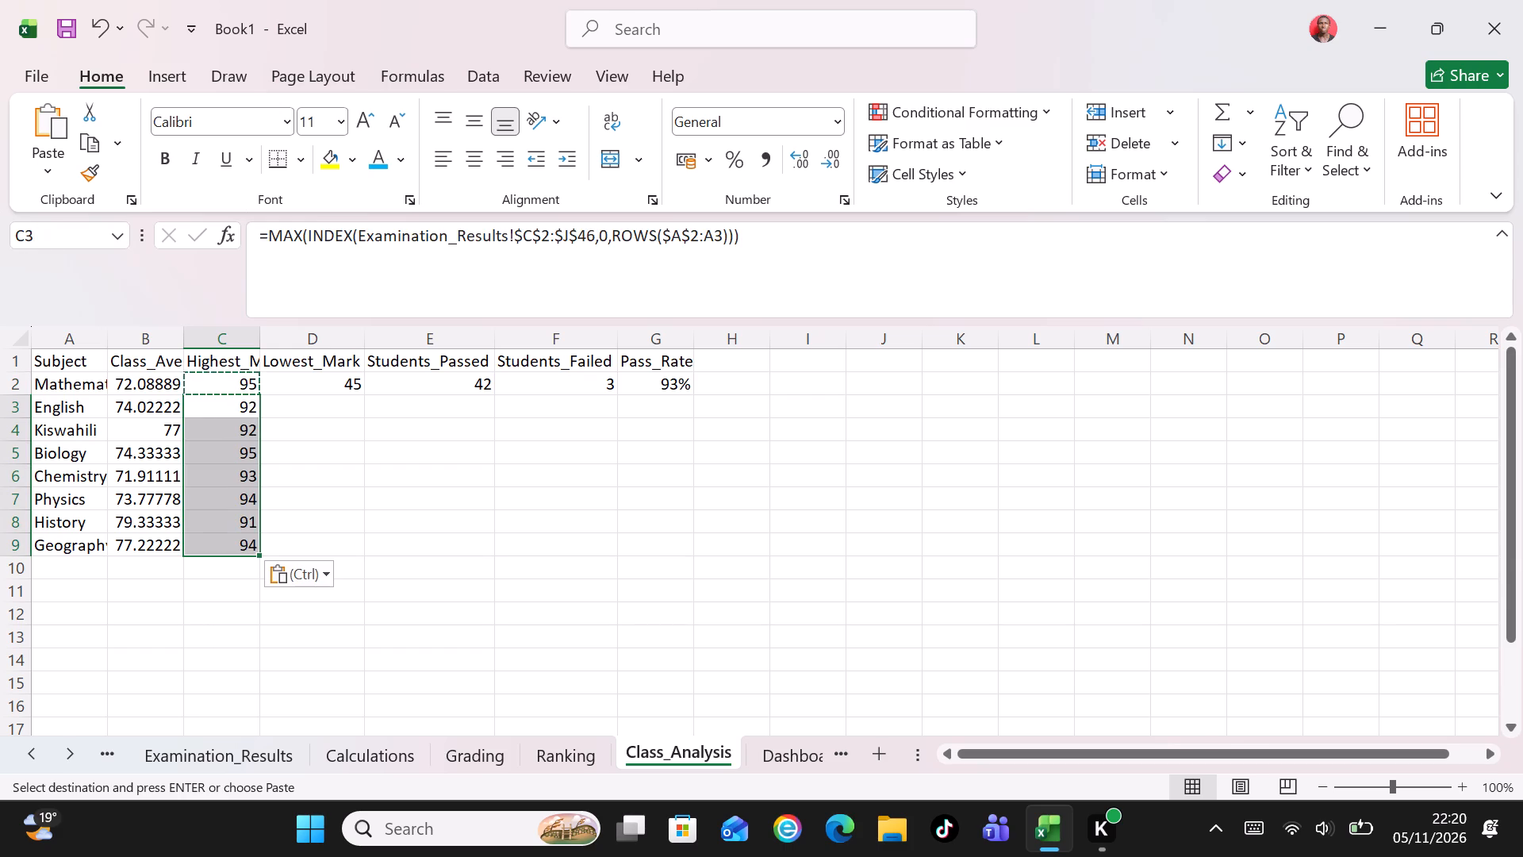
Copy the lowest mark formula from D2 into D3:D9 for the remaining subjects.
left_click(325, 382)
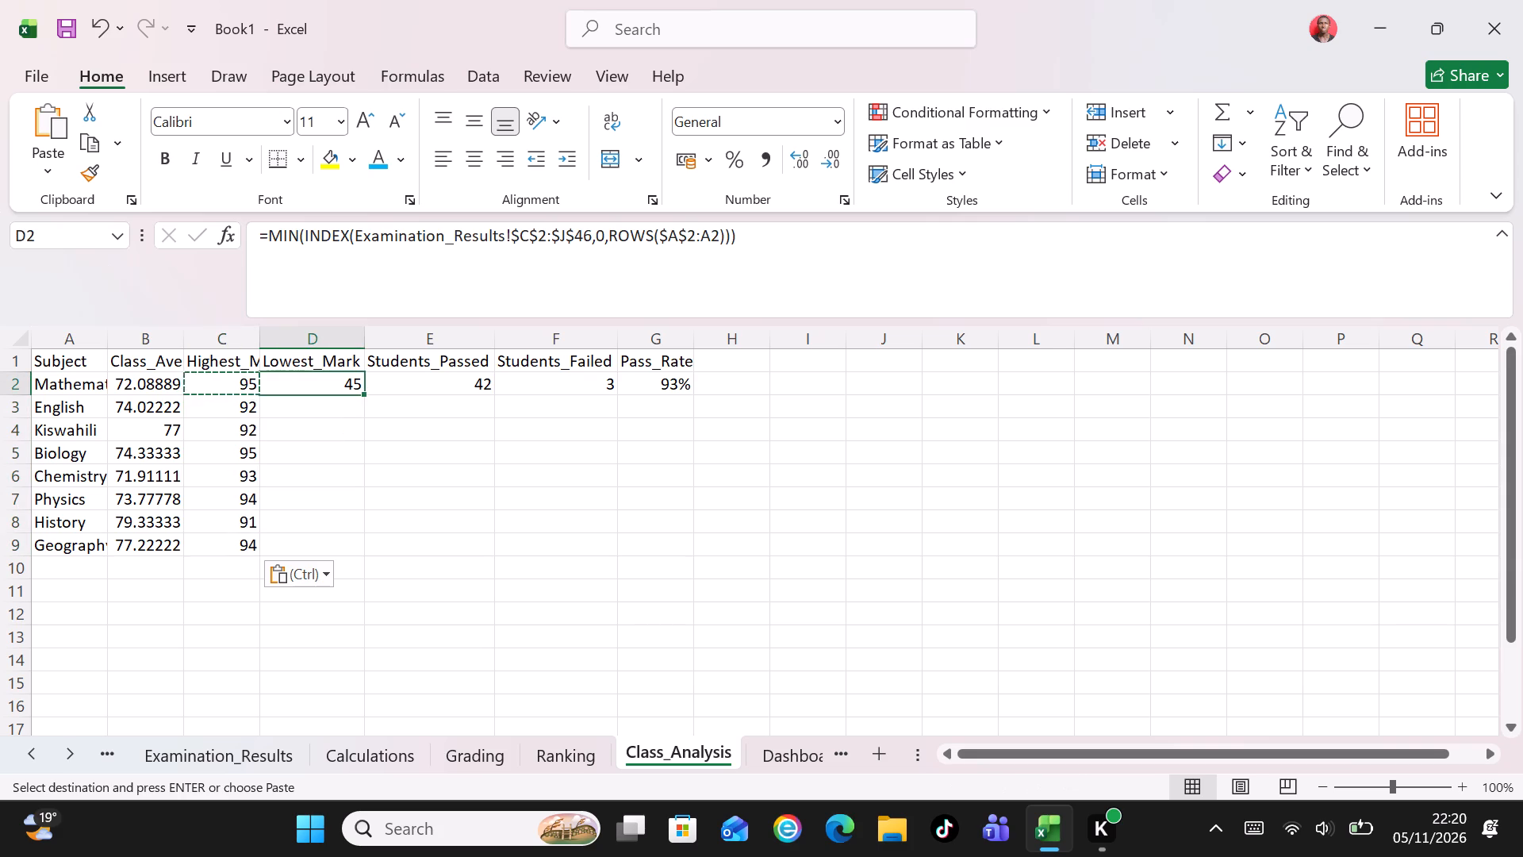
key("ctrl+c")
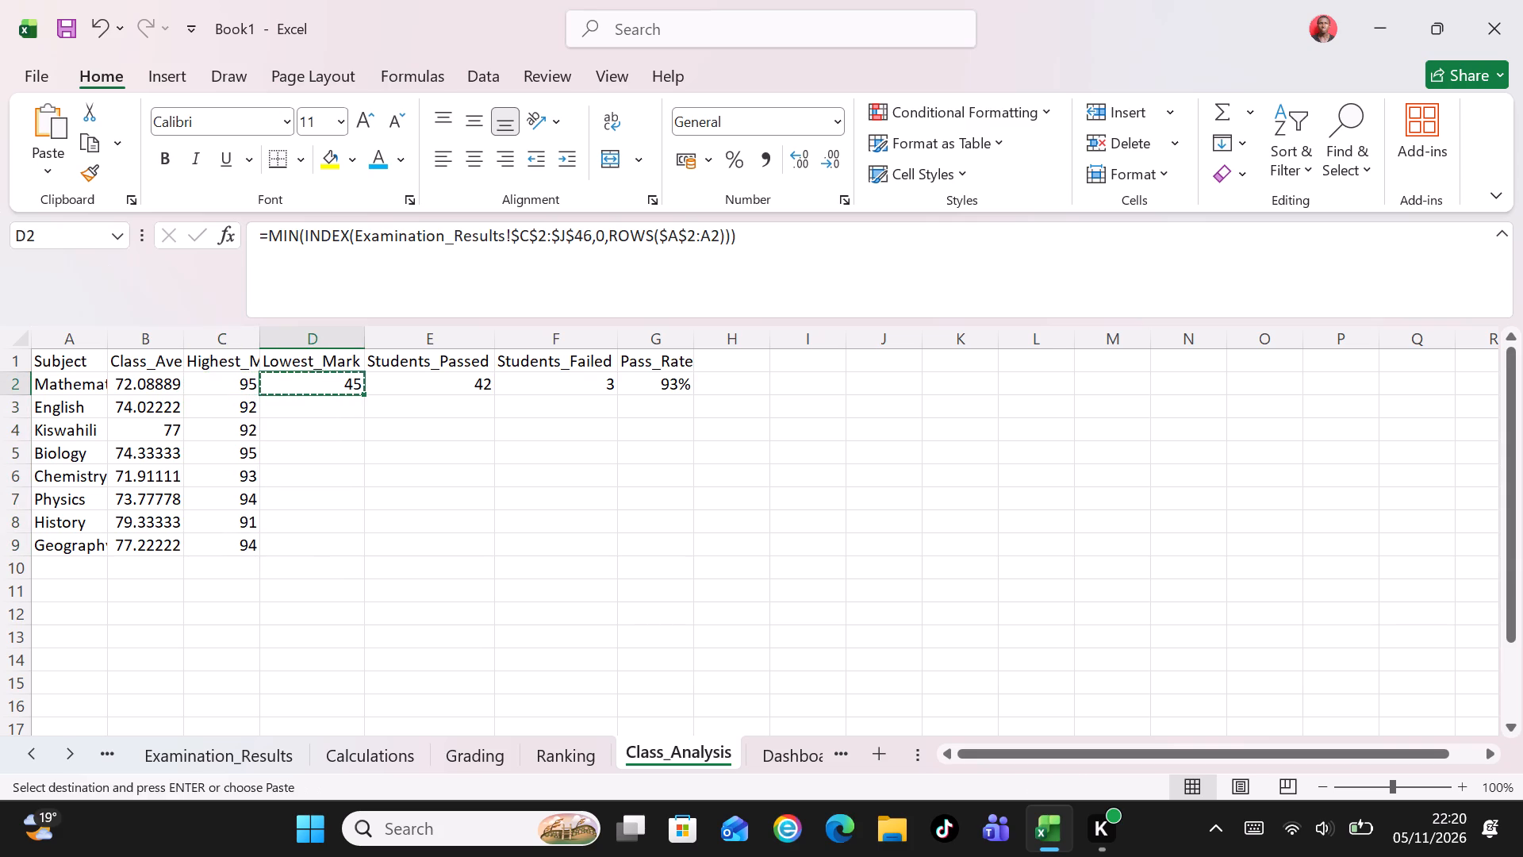
left_click(40, 236)
key("BackSpace")
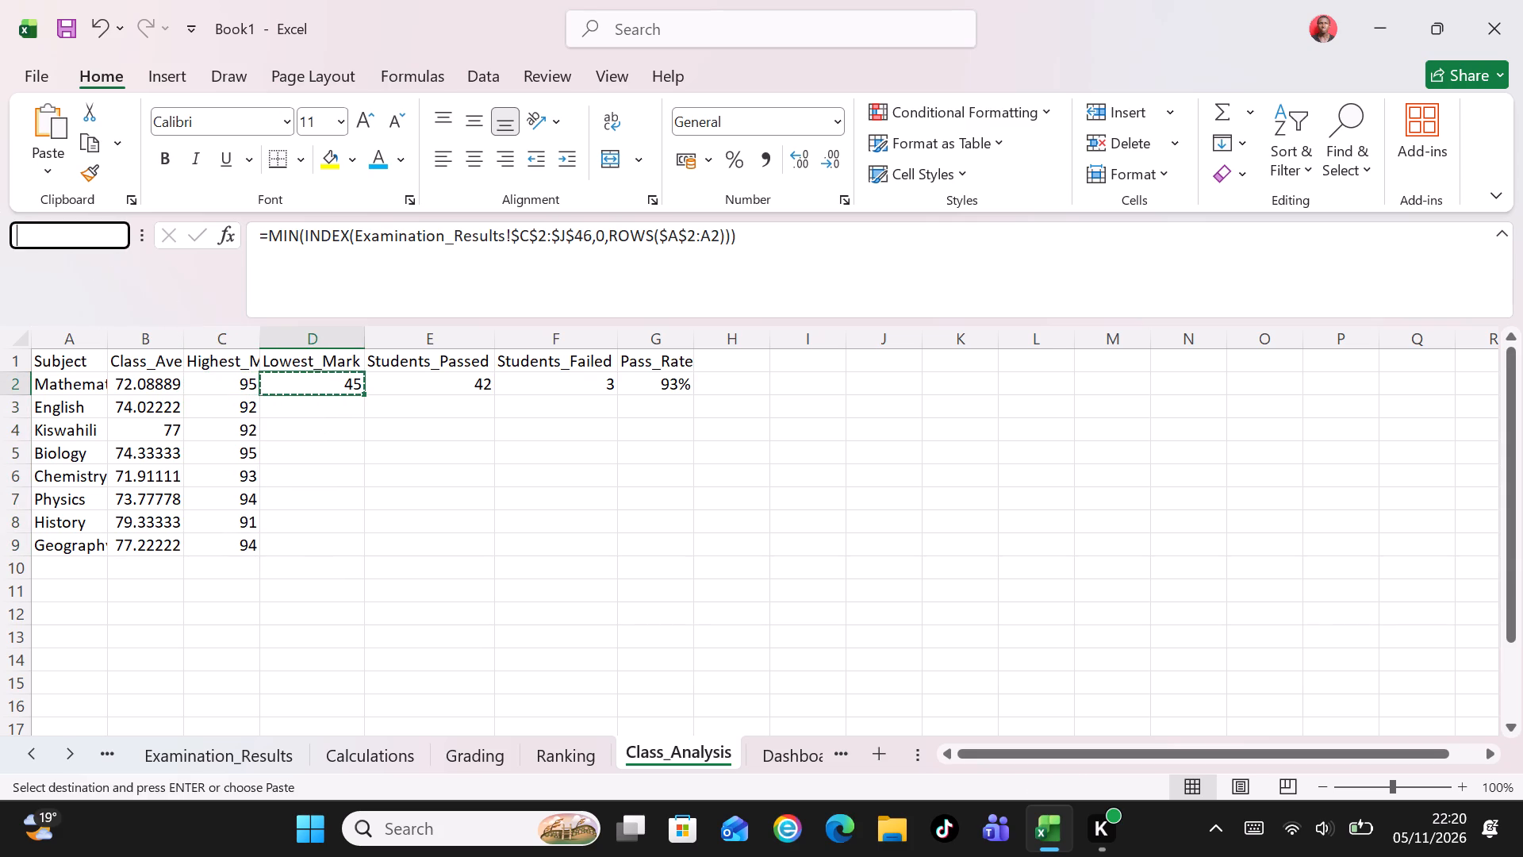
type("D3")
key("shift+colon")
type("D9")
key("Return")
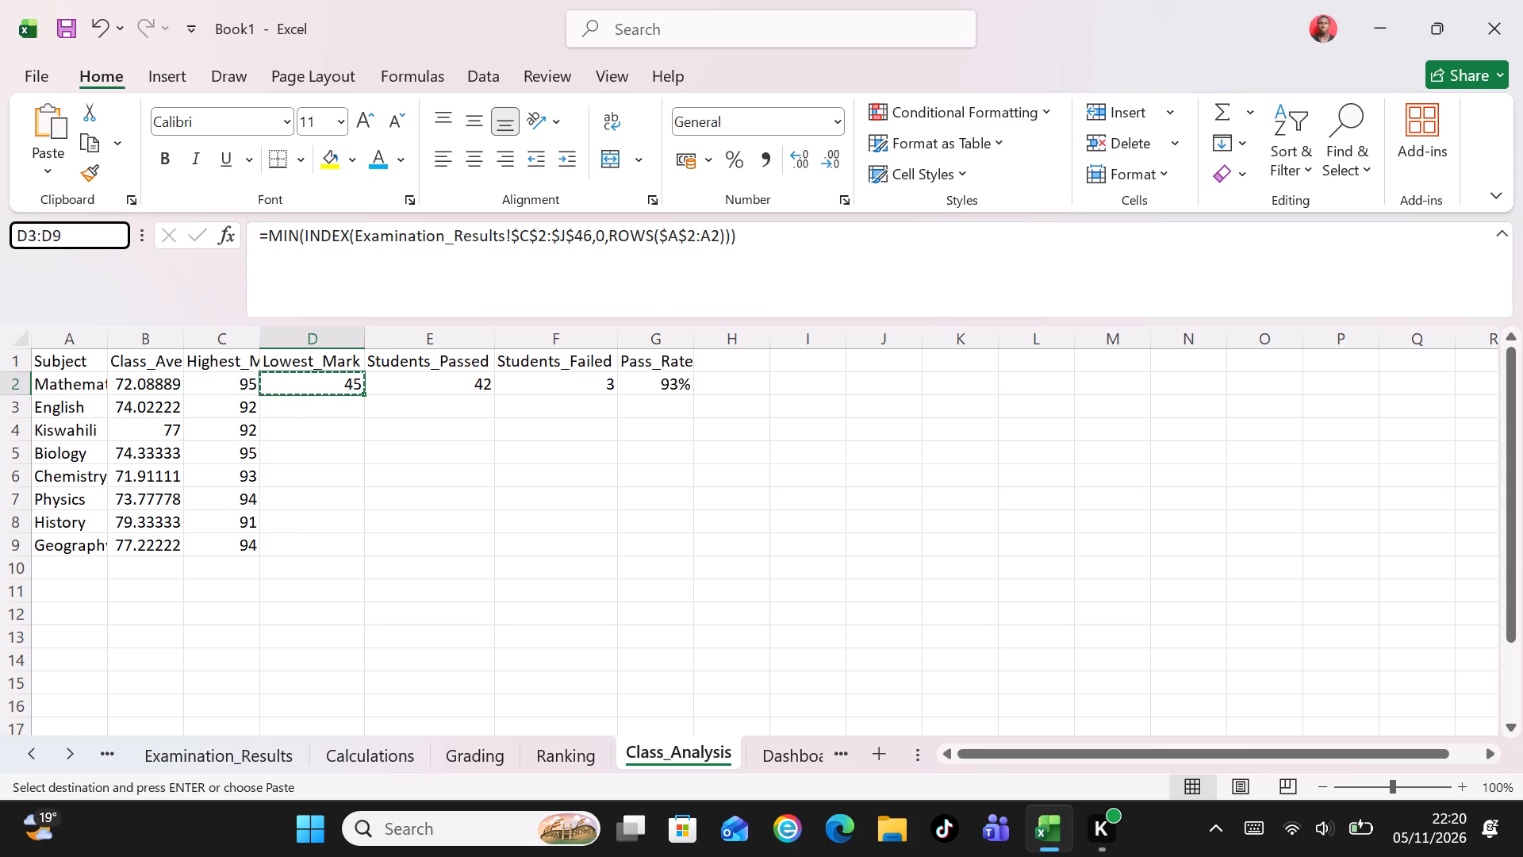
key("ctrl+v")
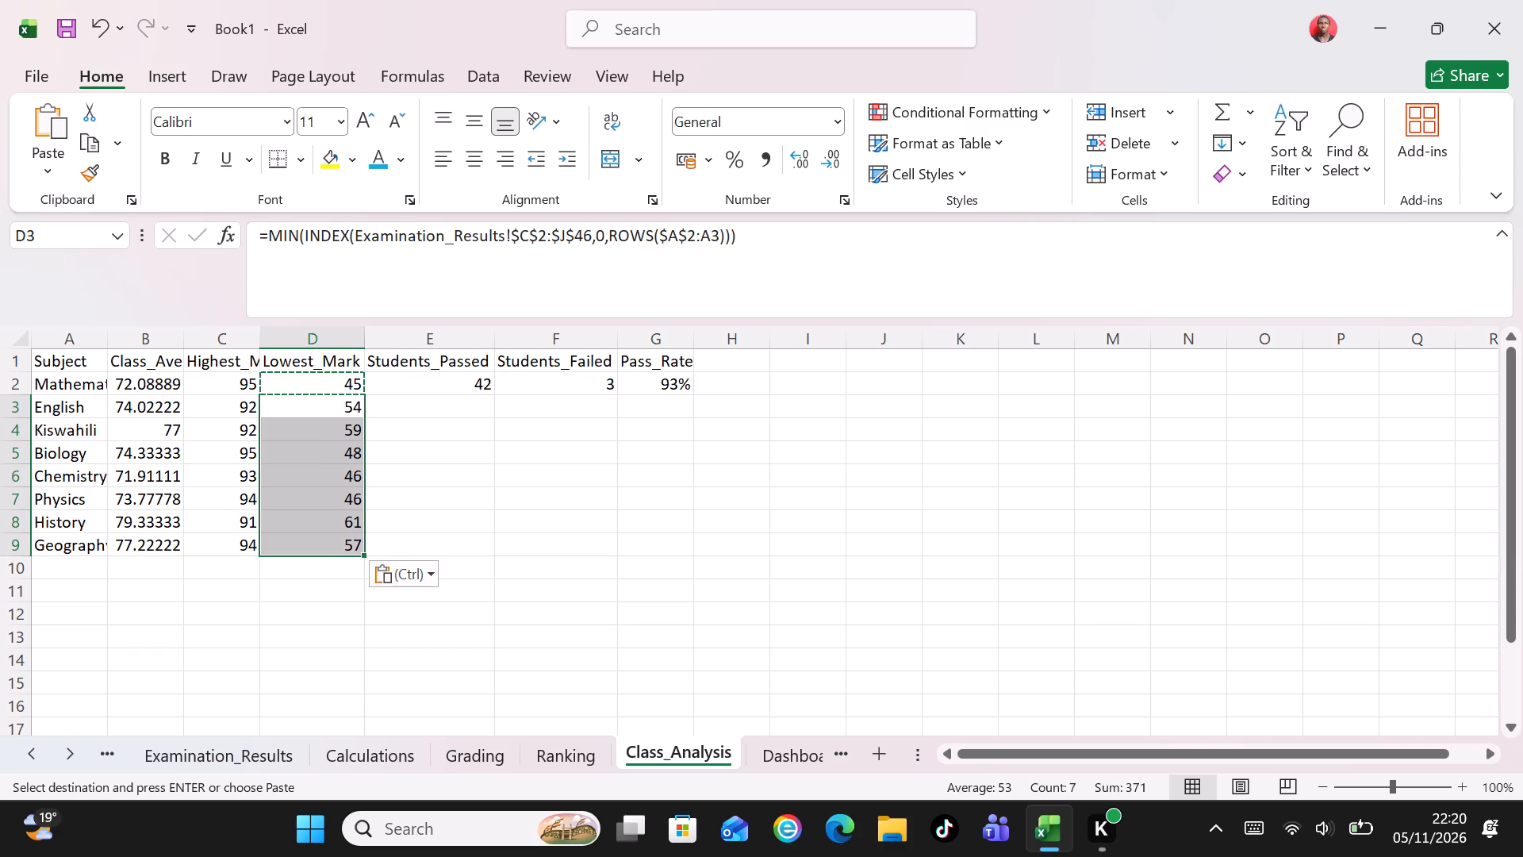
Copy the Students_Passed formula from E2 into E3:E9 for the remaining subjects.
left_click(474, 386)
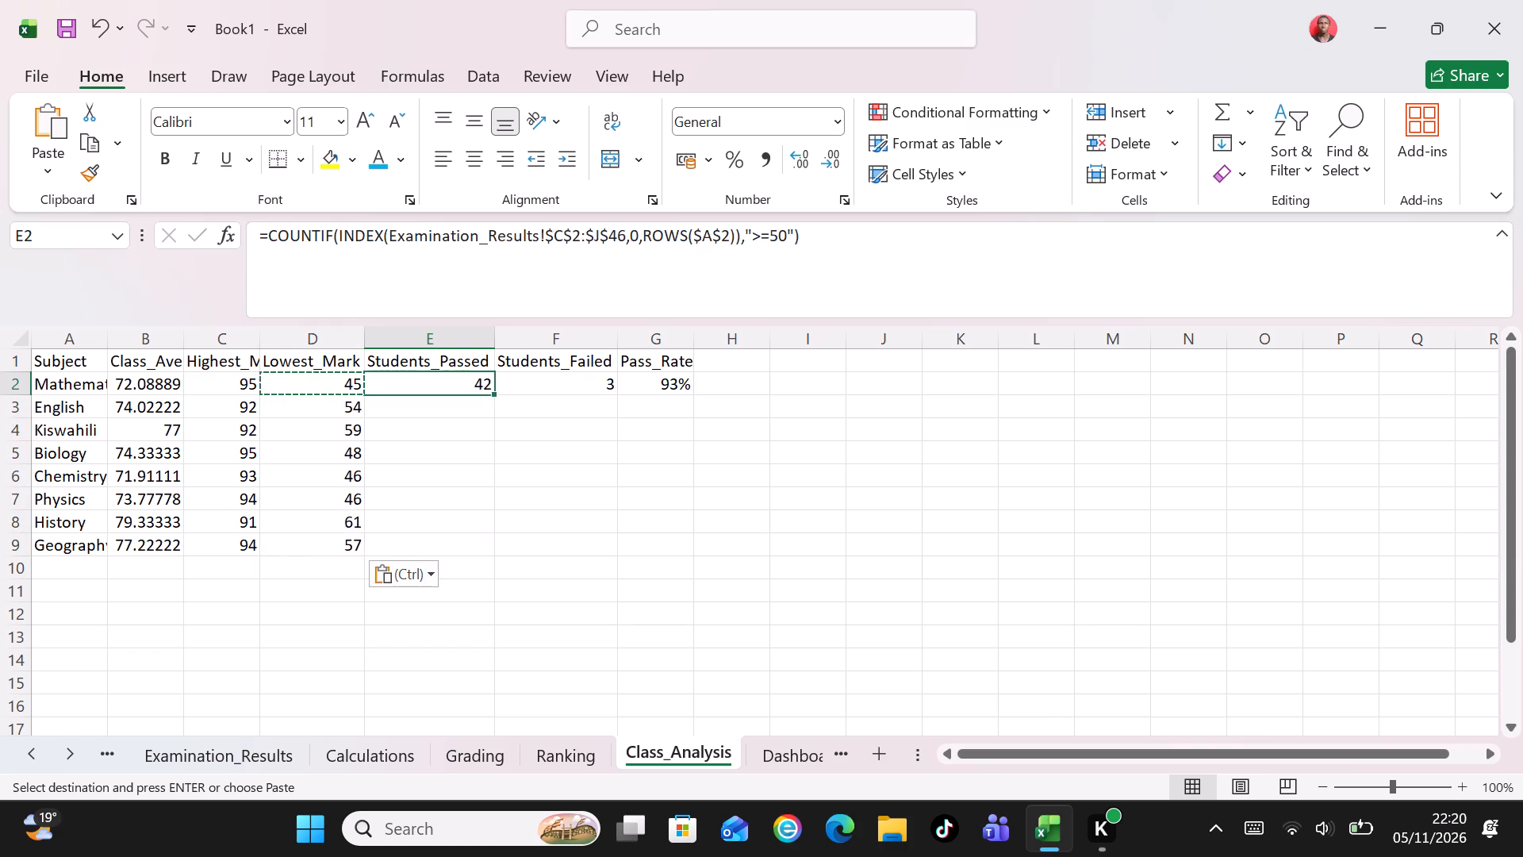
key("ctrl+c")
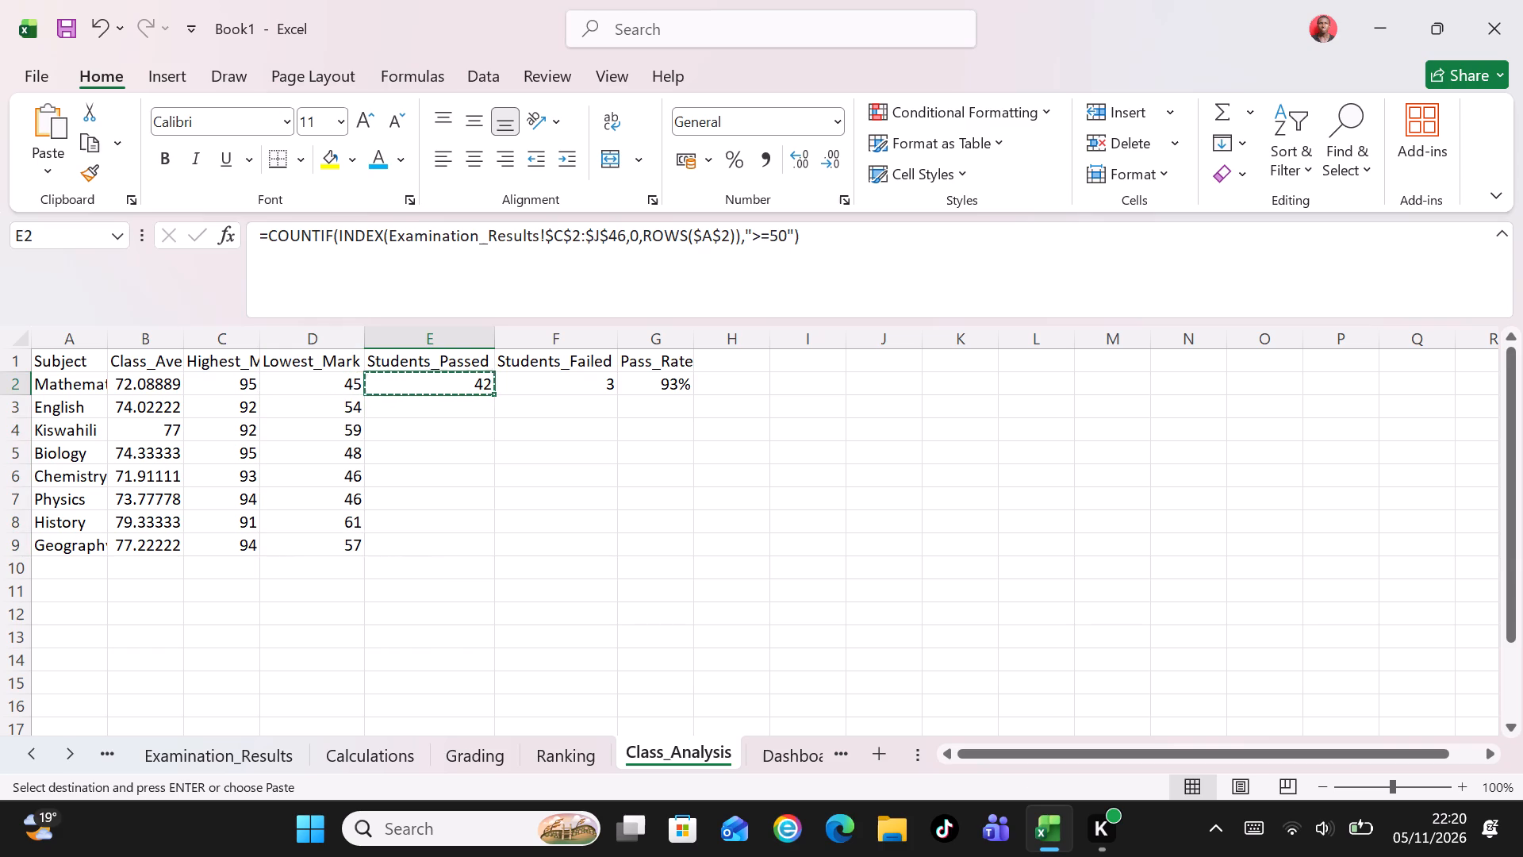
left_click(41, 236)
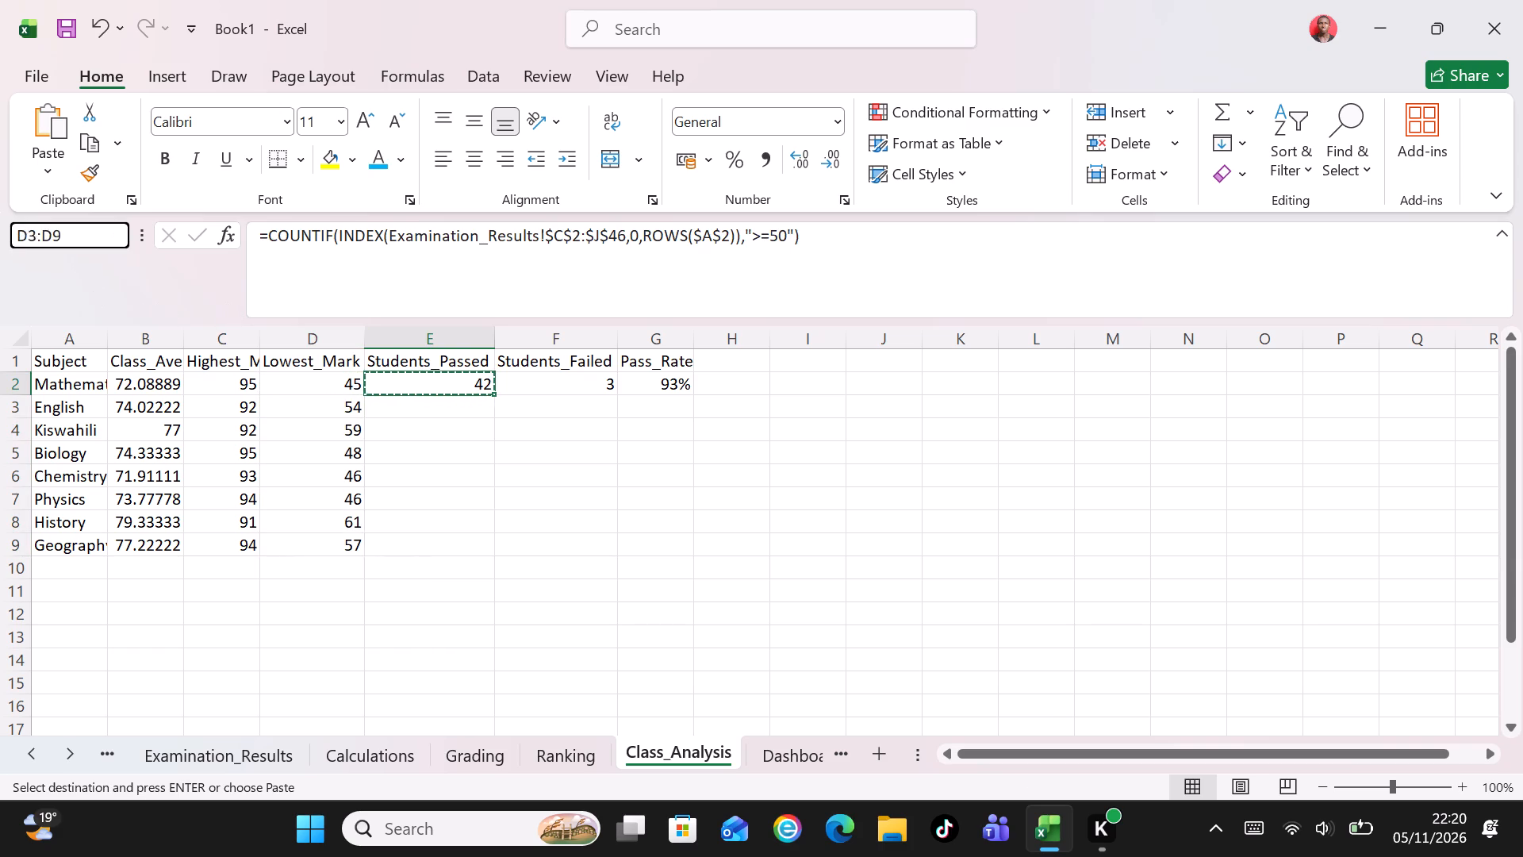
key("BackSpace")
type("E3")
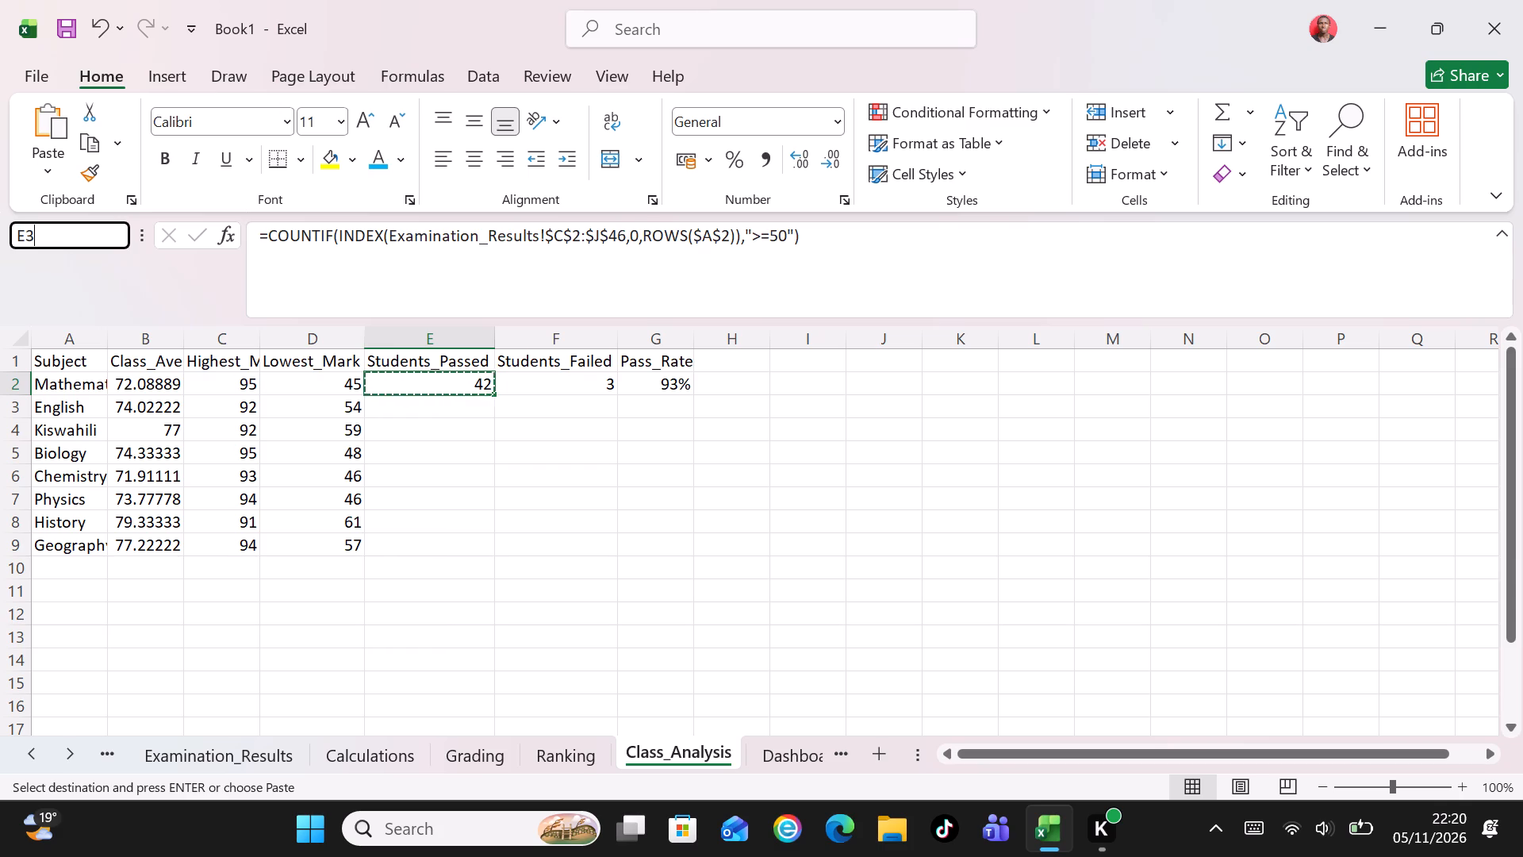
key("shift+colon")
type("E9")
key("Return")
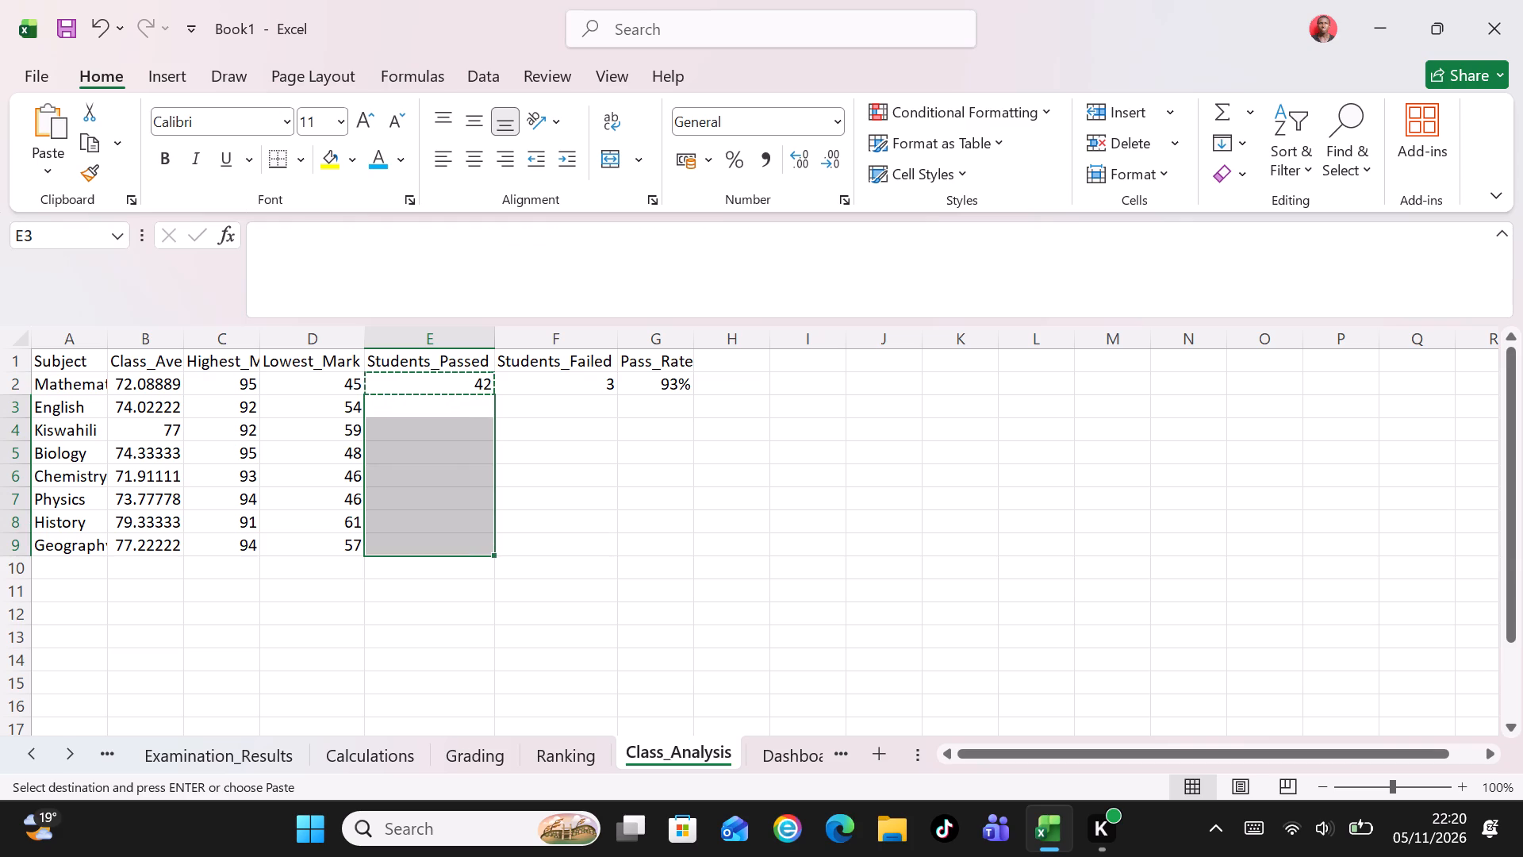
key("ctrl+v")
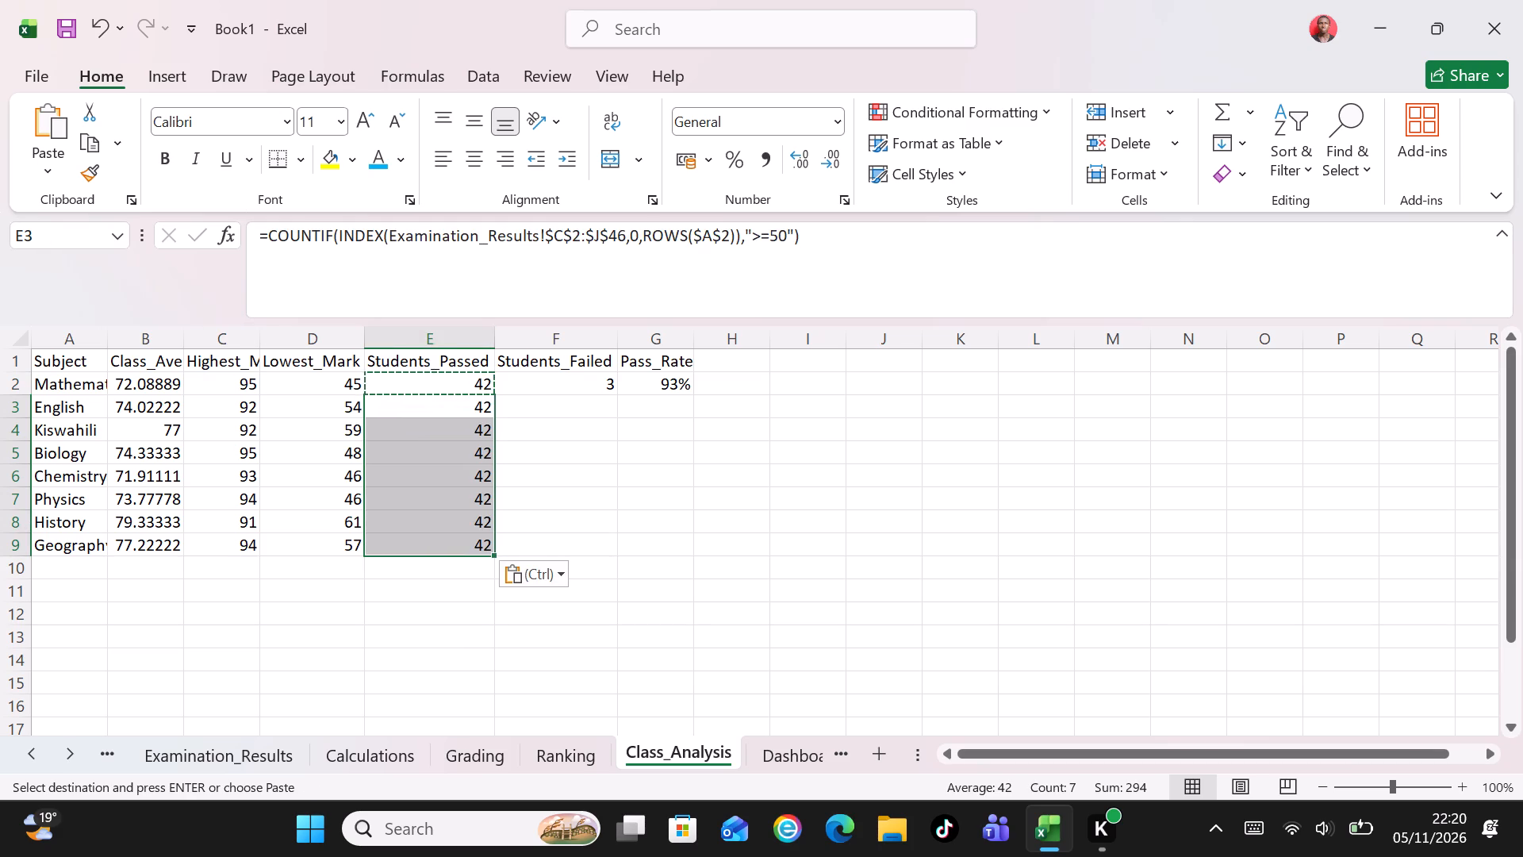
Copy the Students_Failed formula from F2 into F3:F9 for the remaining subjects.
left_click(593, 393)
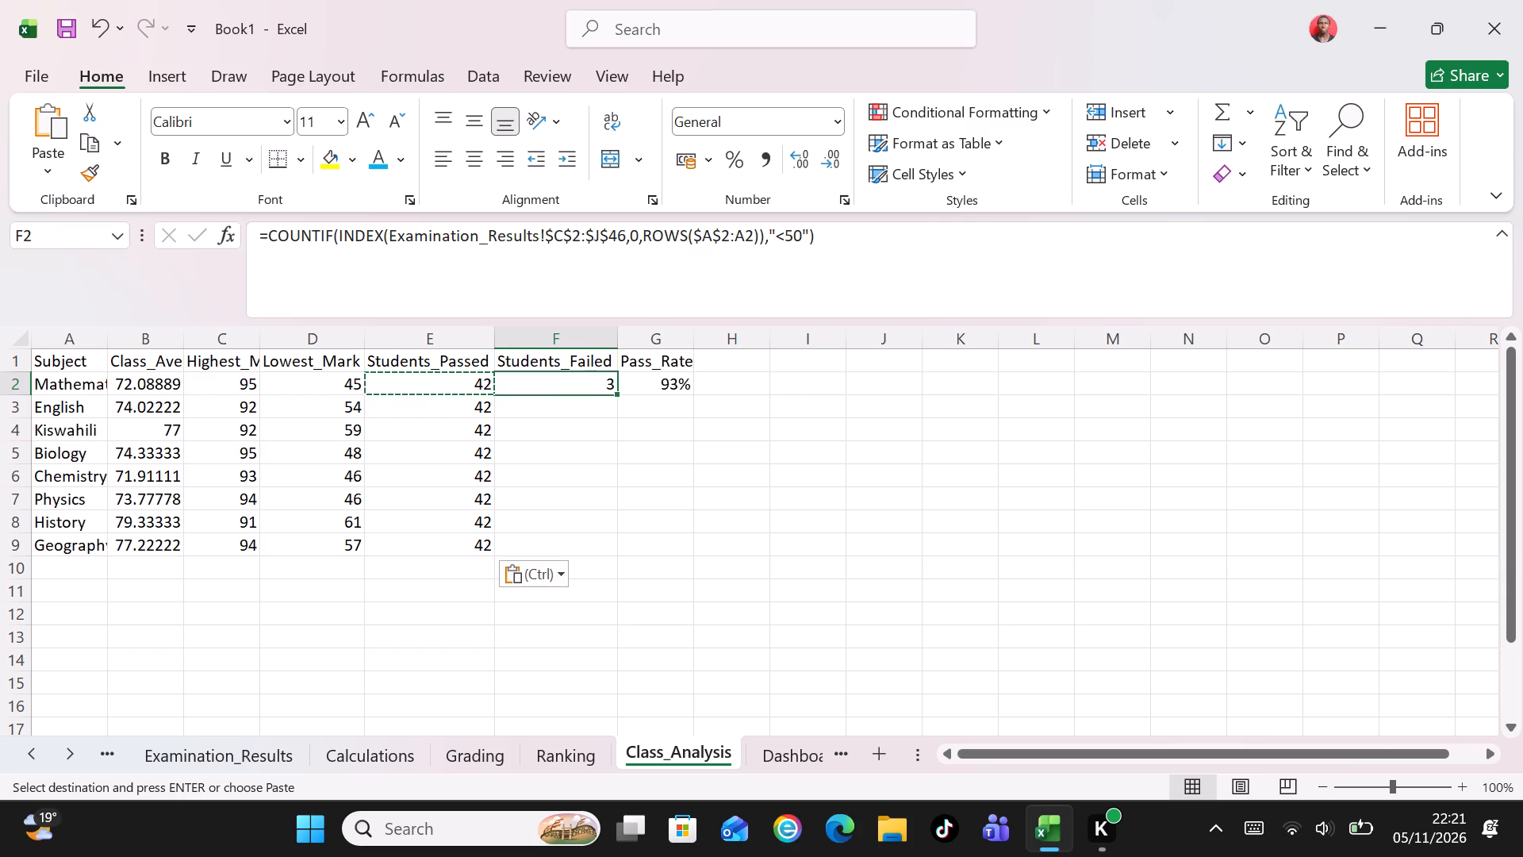
key("ctrl+c")
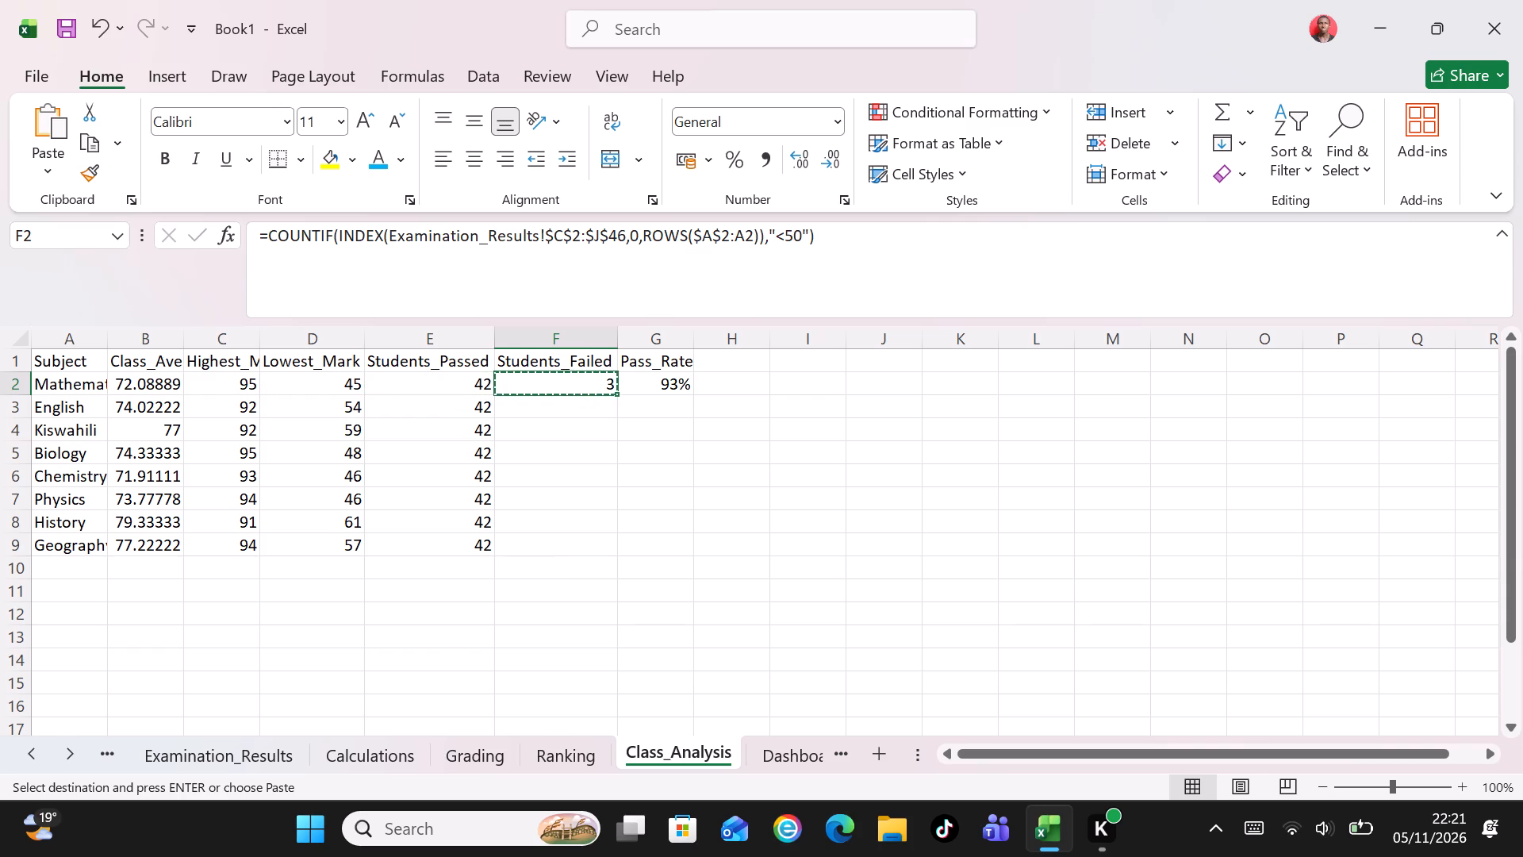
left_click(53, 233)
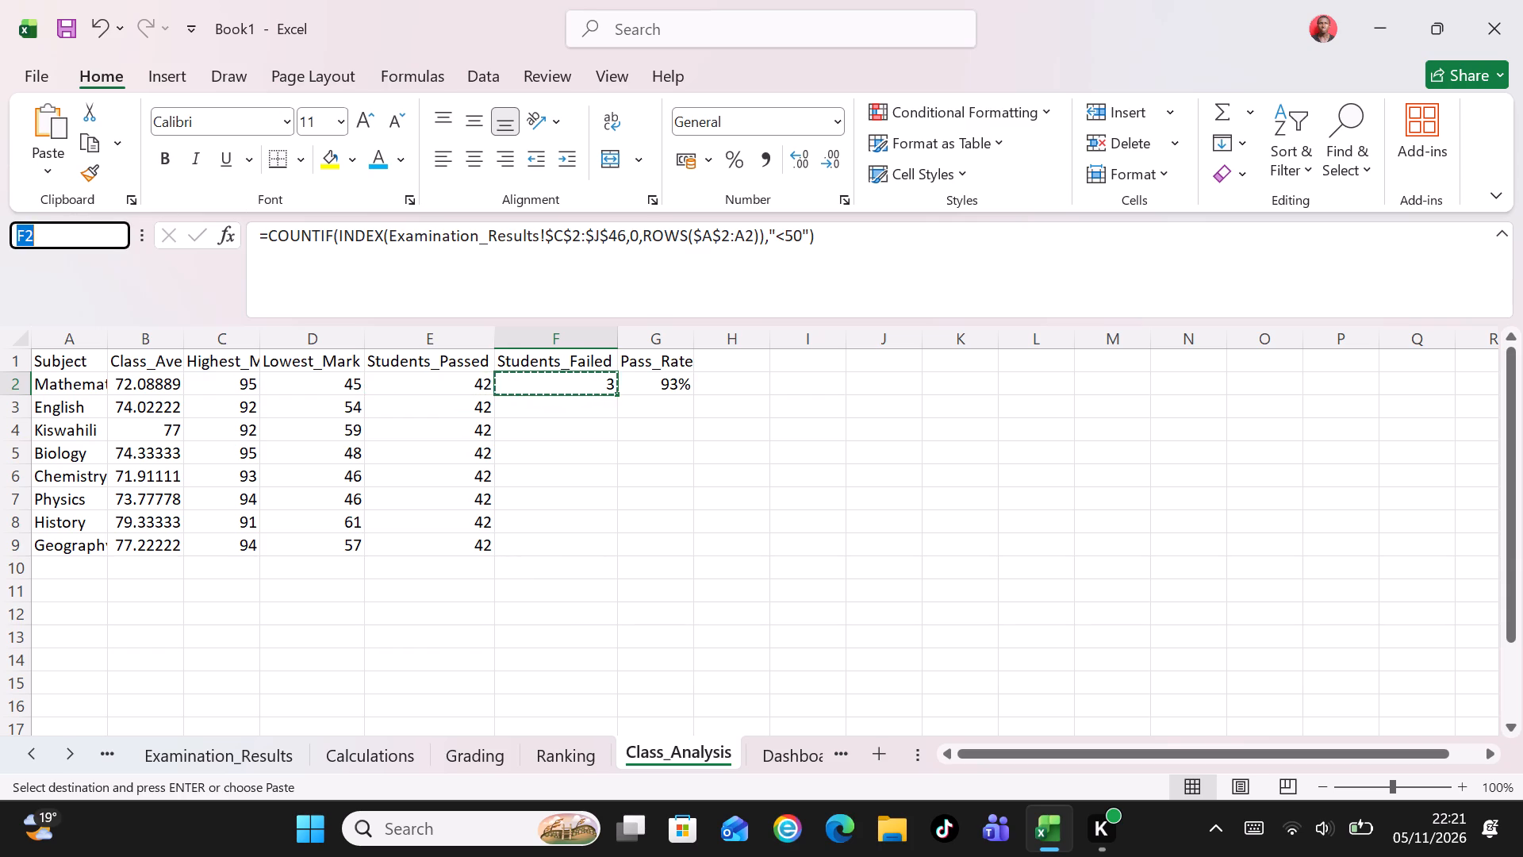
key("BackSpace")
type("F3")
key("shift+colon")
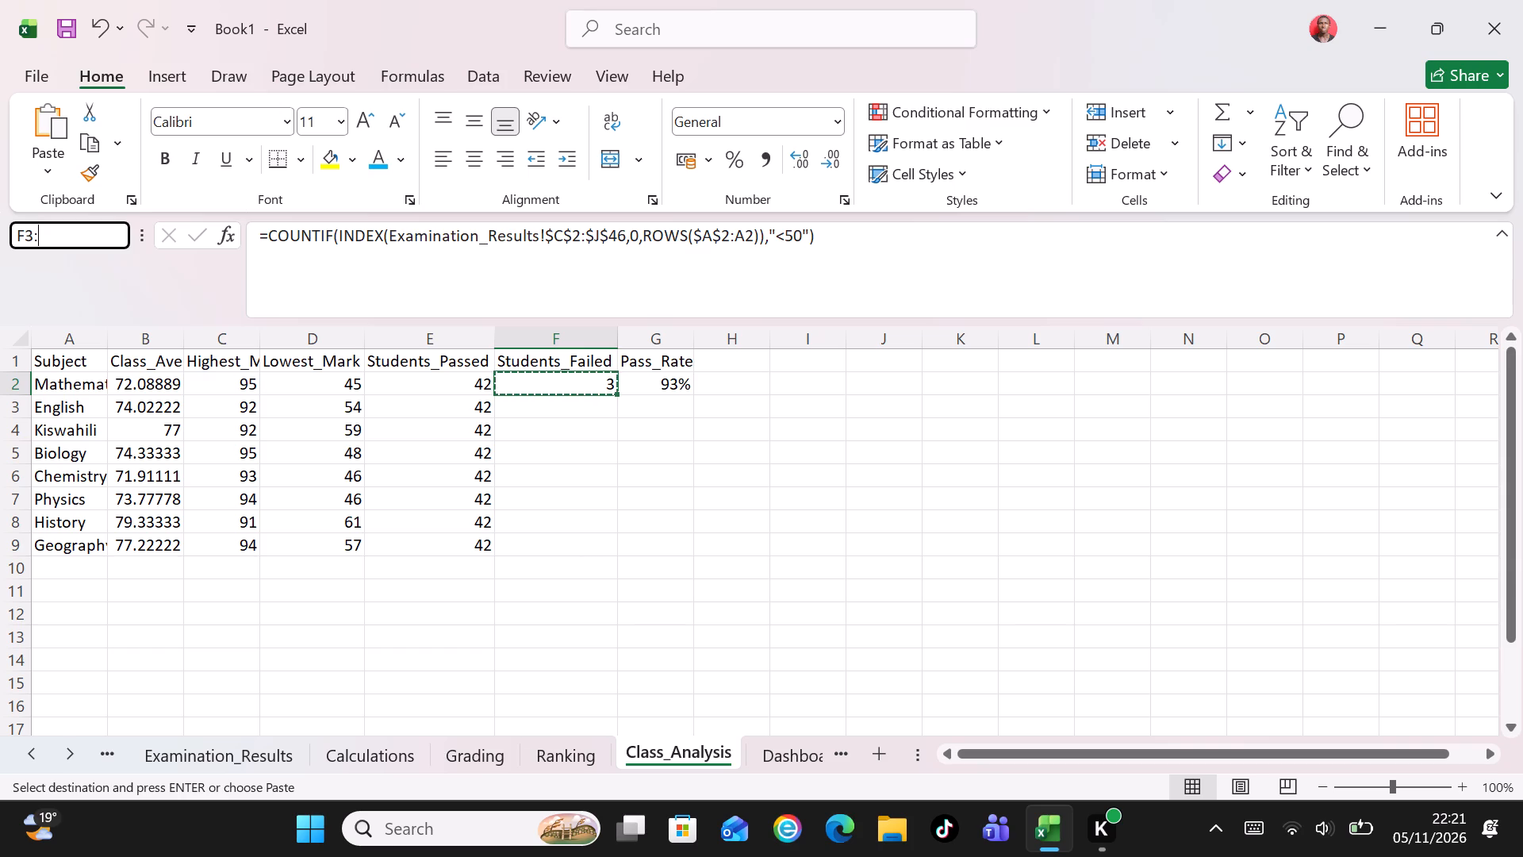
key("f")
key("9")
key("Return")
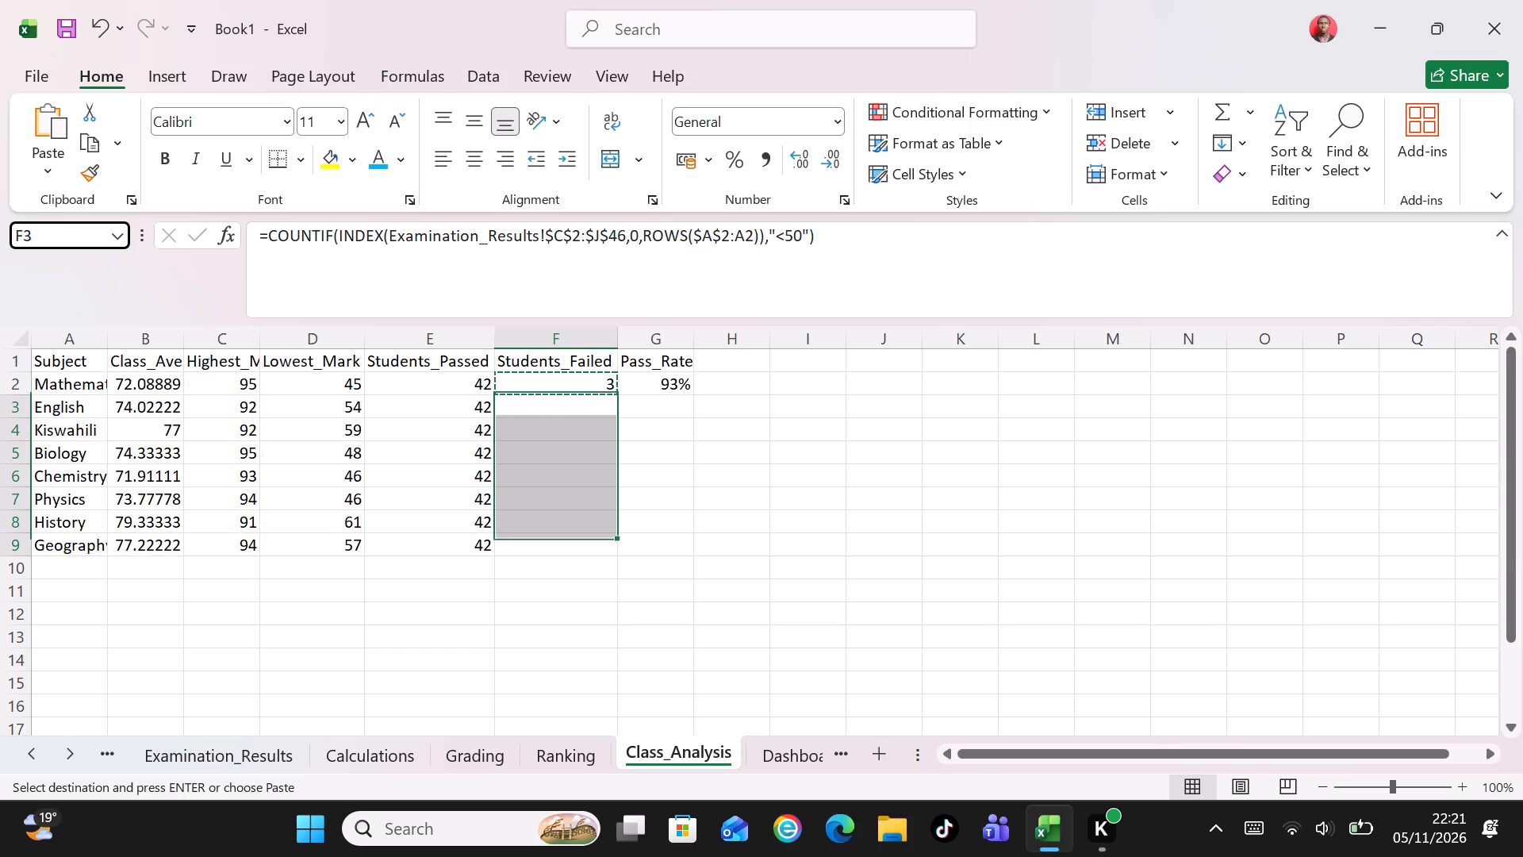
key("ctrl+v")
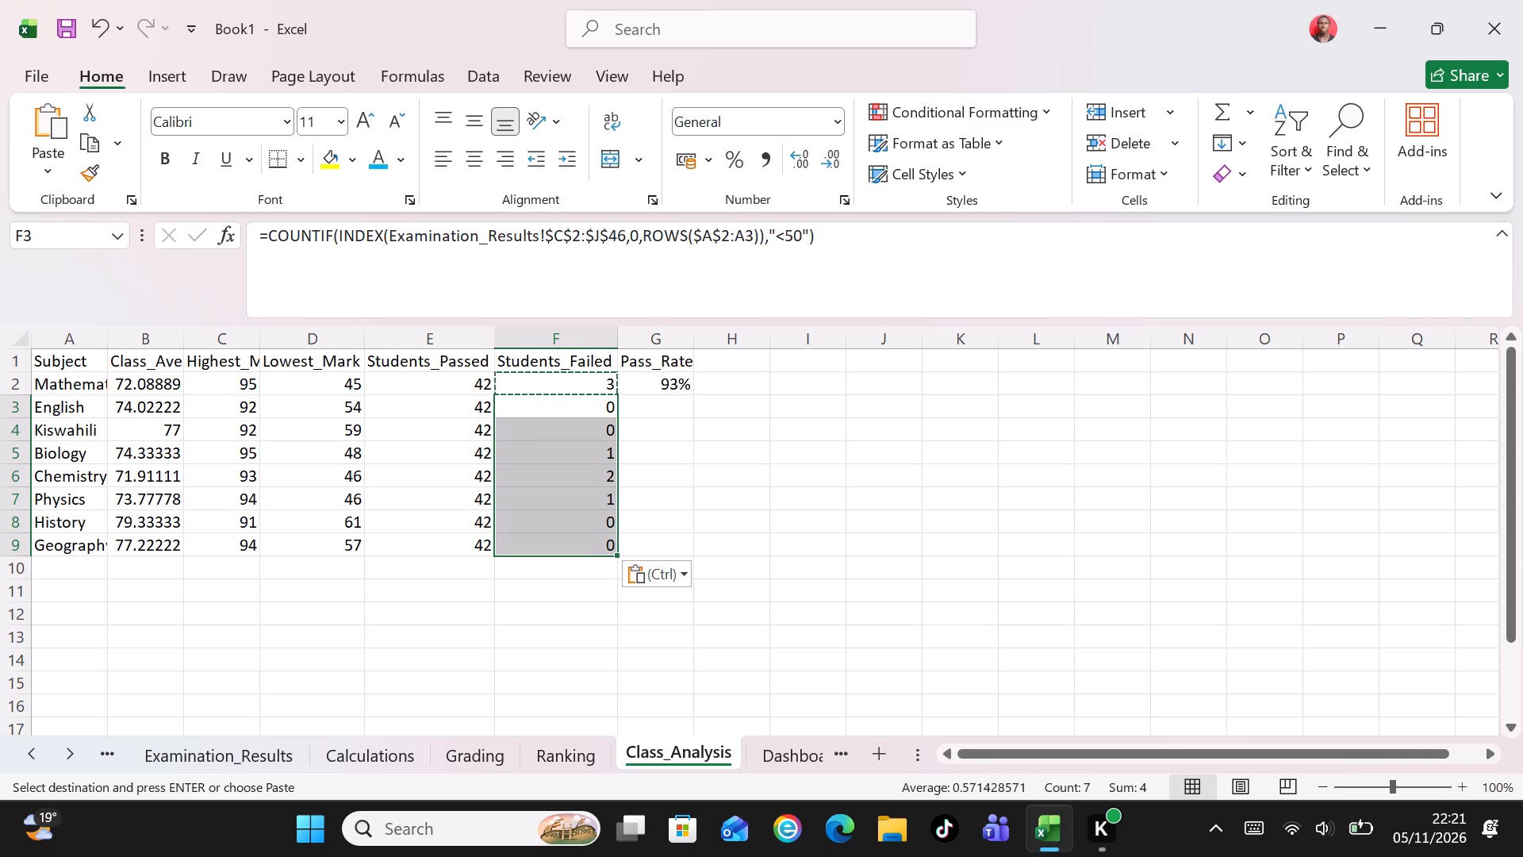
Copy the Pass_Rate formula from G2 into G3:G9 for the remaining subjects.
left_click(674, 403)
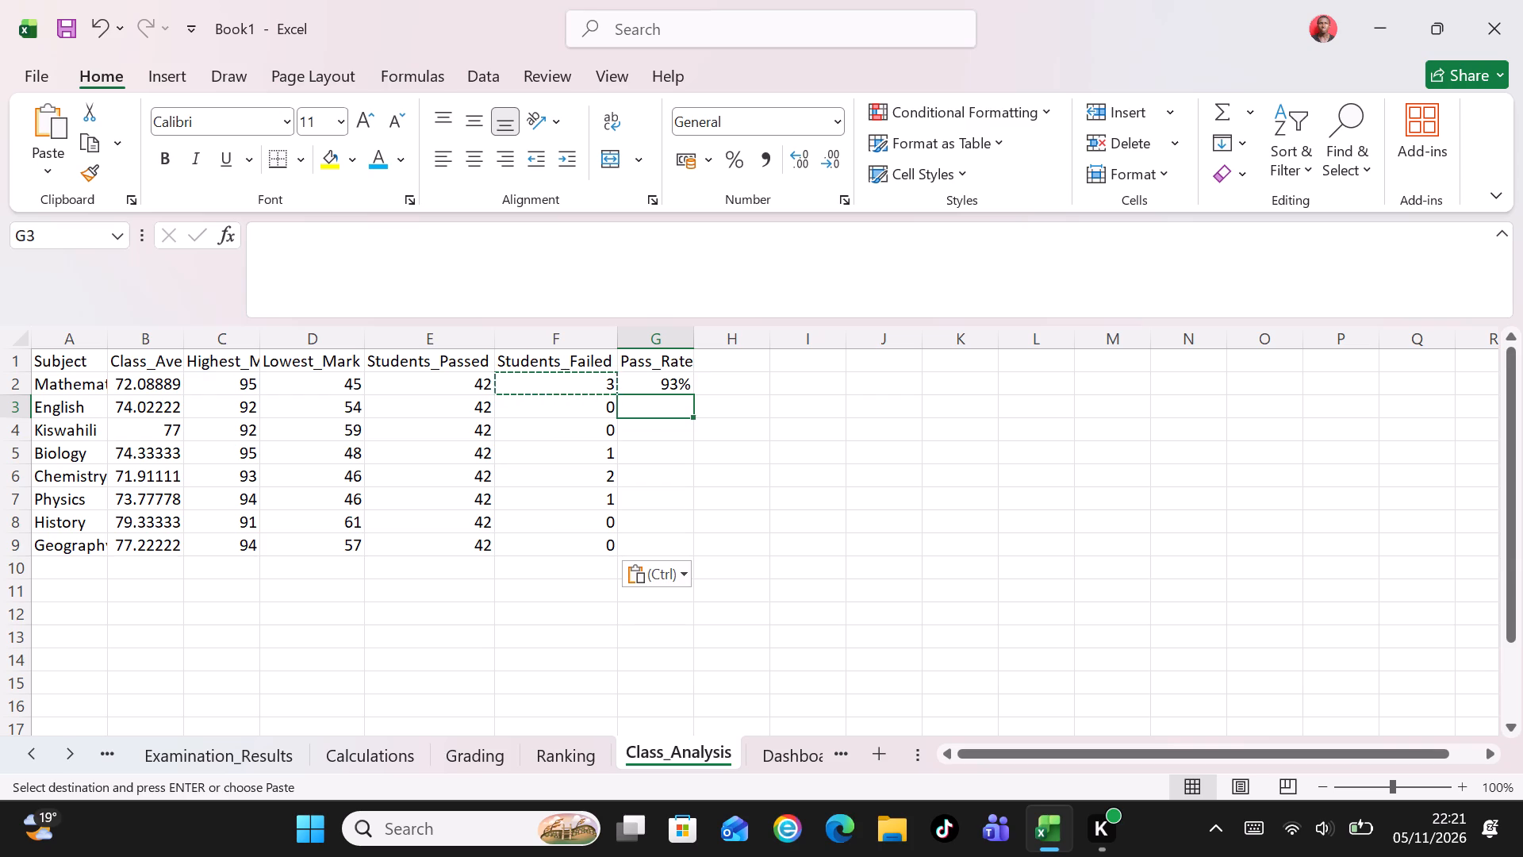
left_click(668, 381)
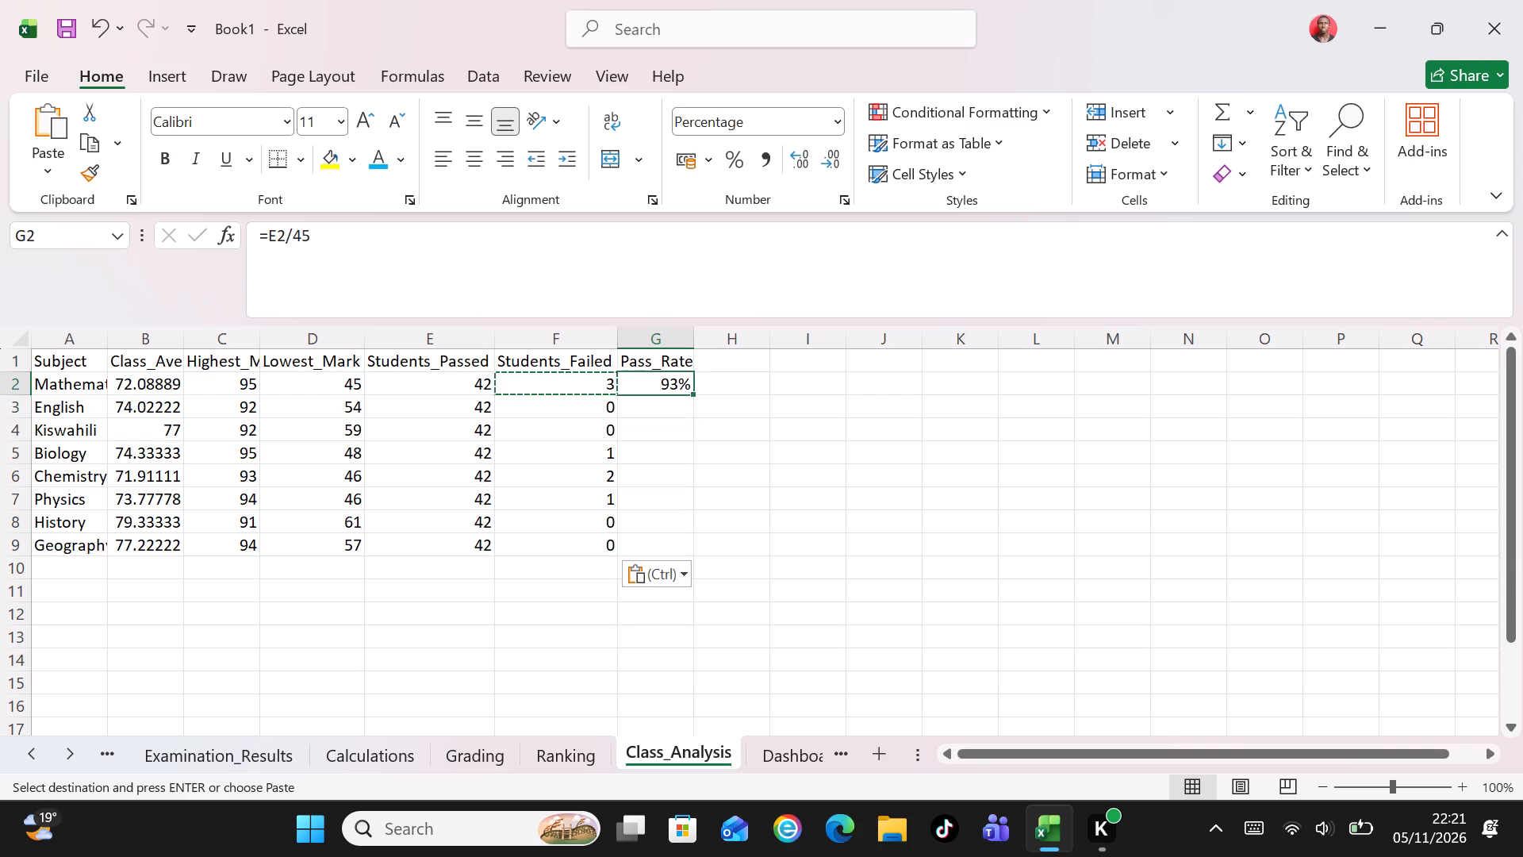
key("ctrl+c")
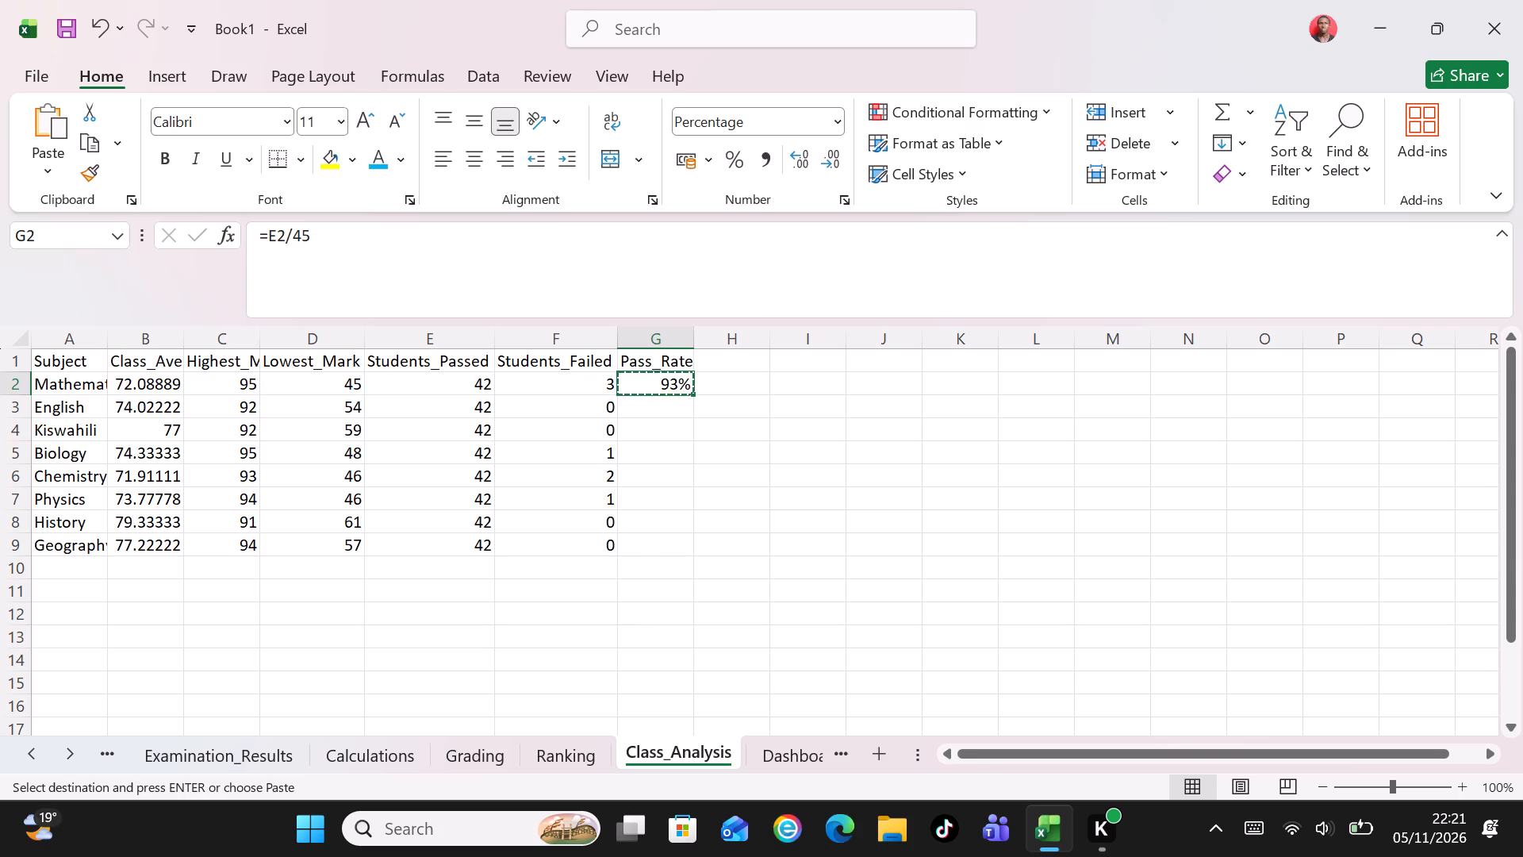
left_click(38, 240)
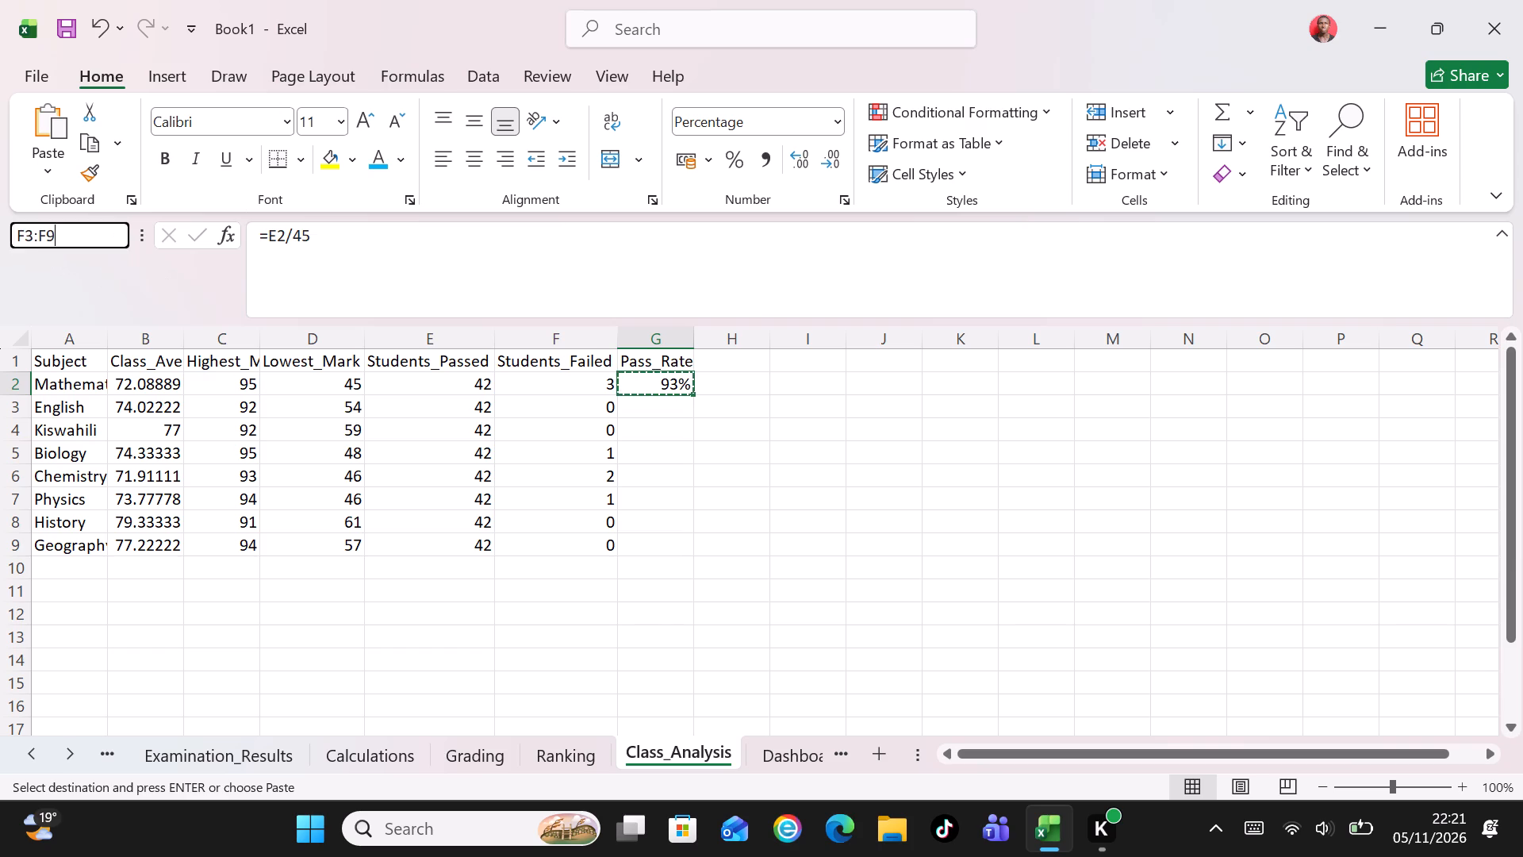
key("BackSpace")
type("G3")
type(":G5")
key("Return")
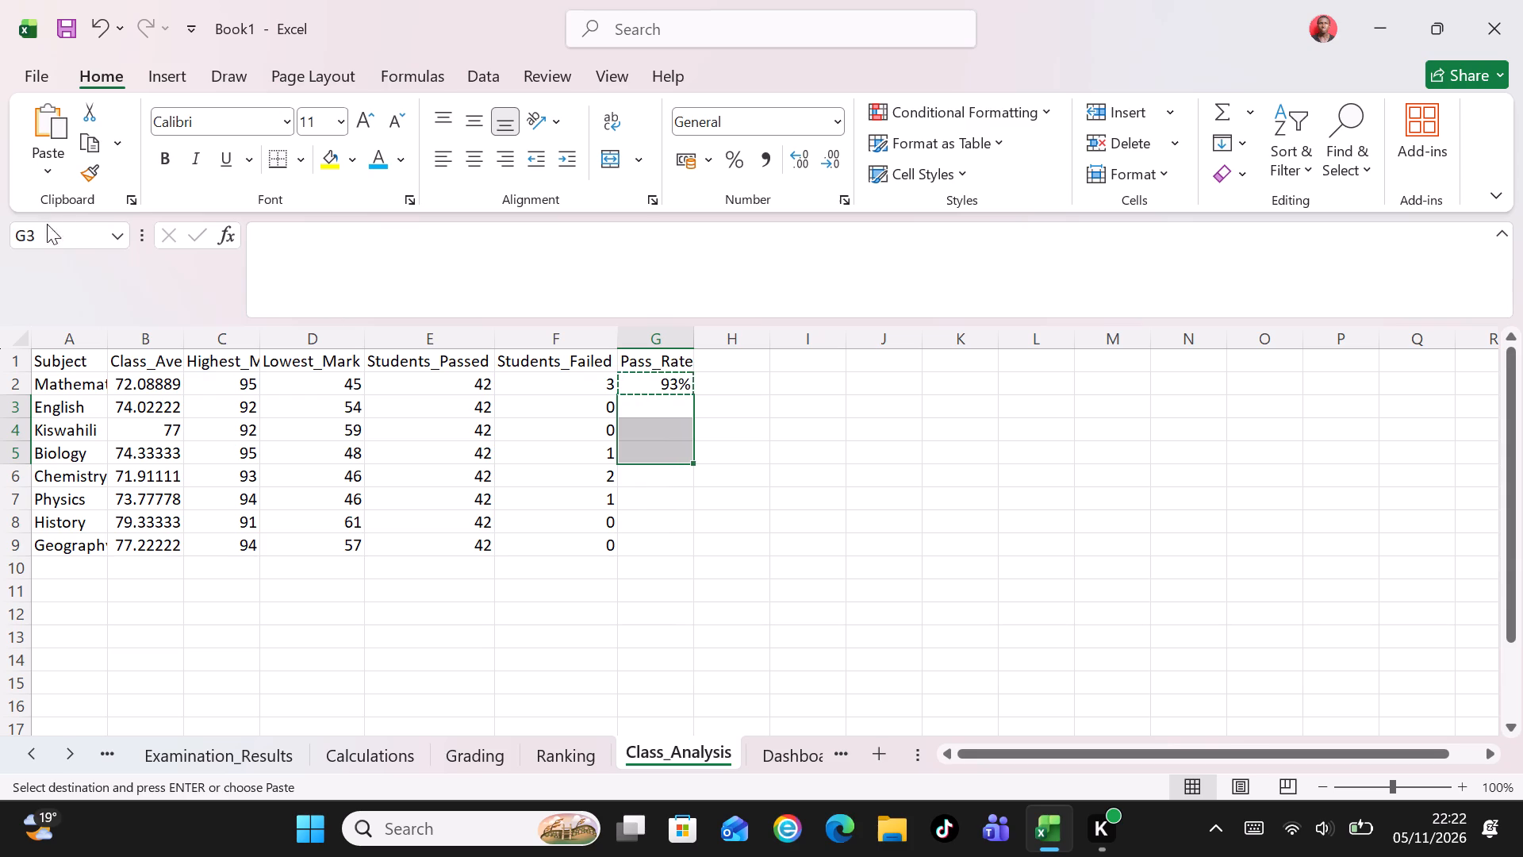
left_click(47, 233)
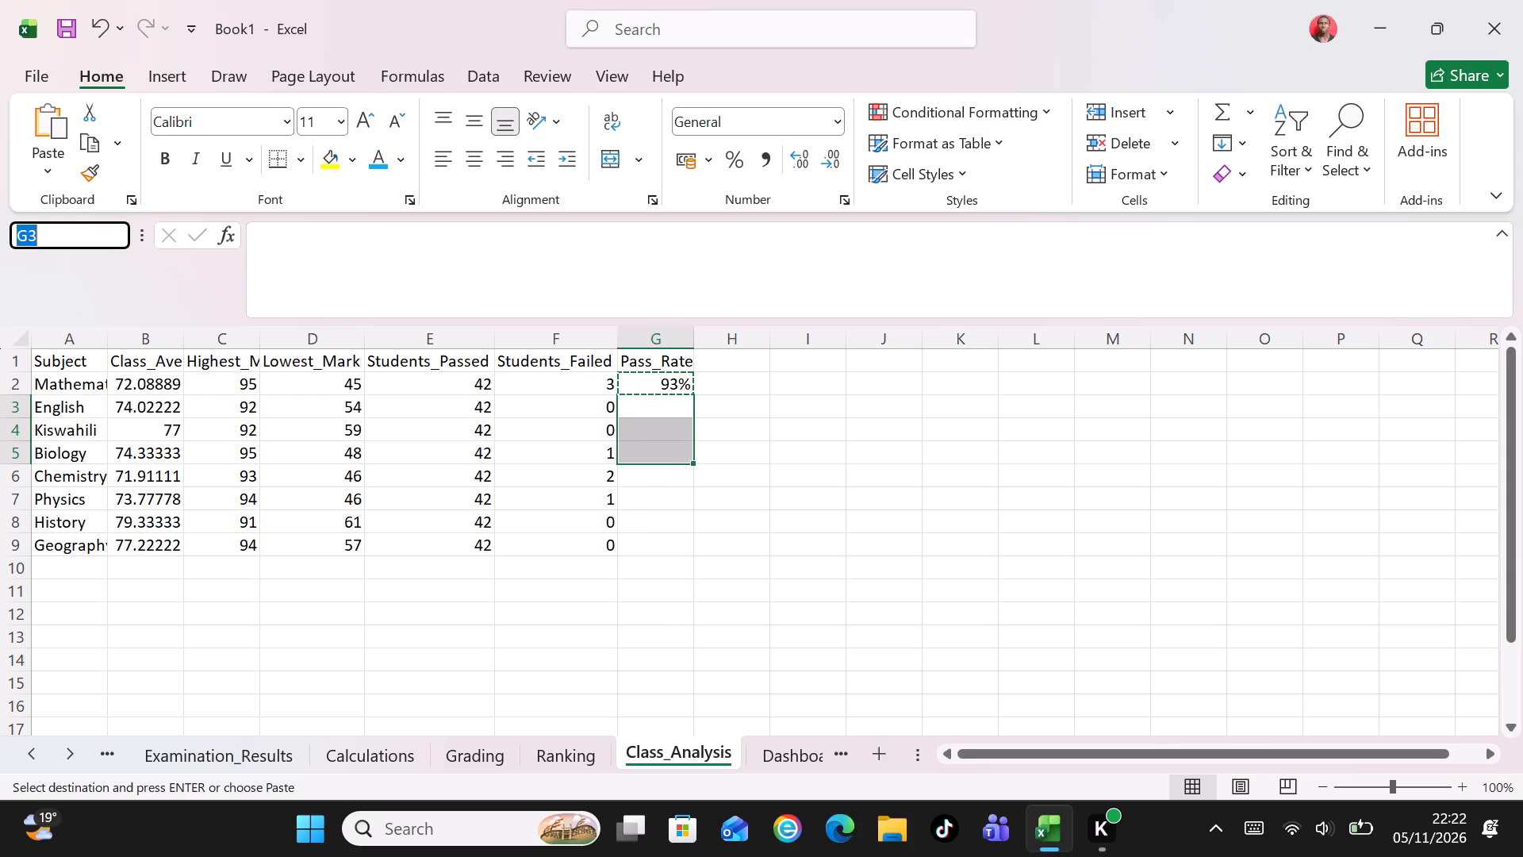
type("G3")
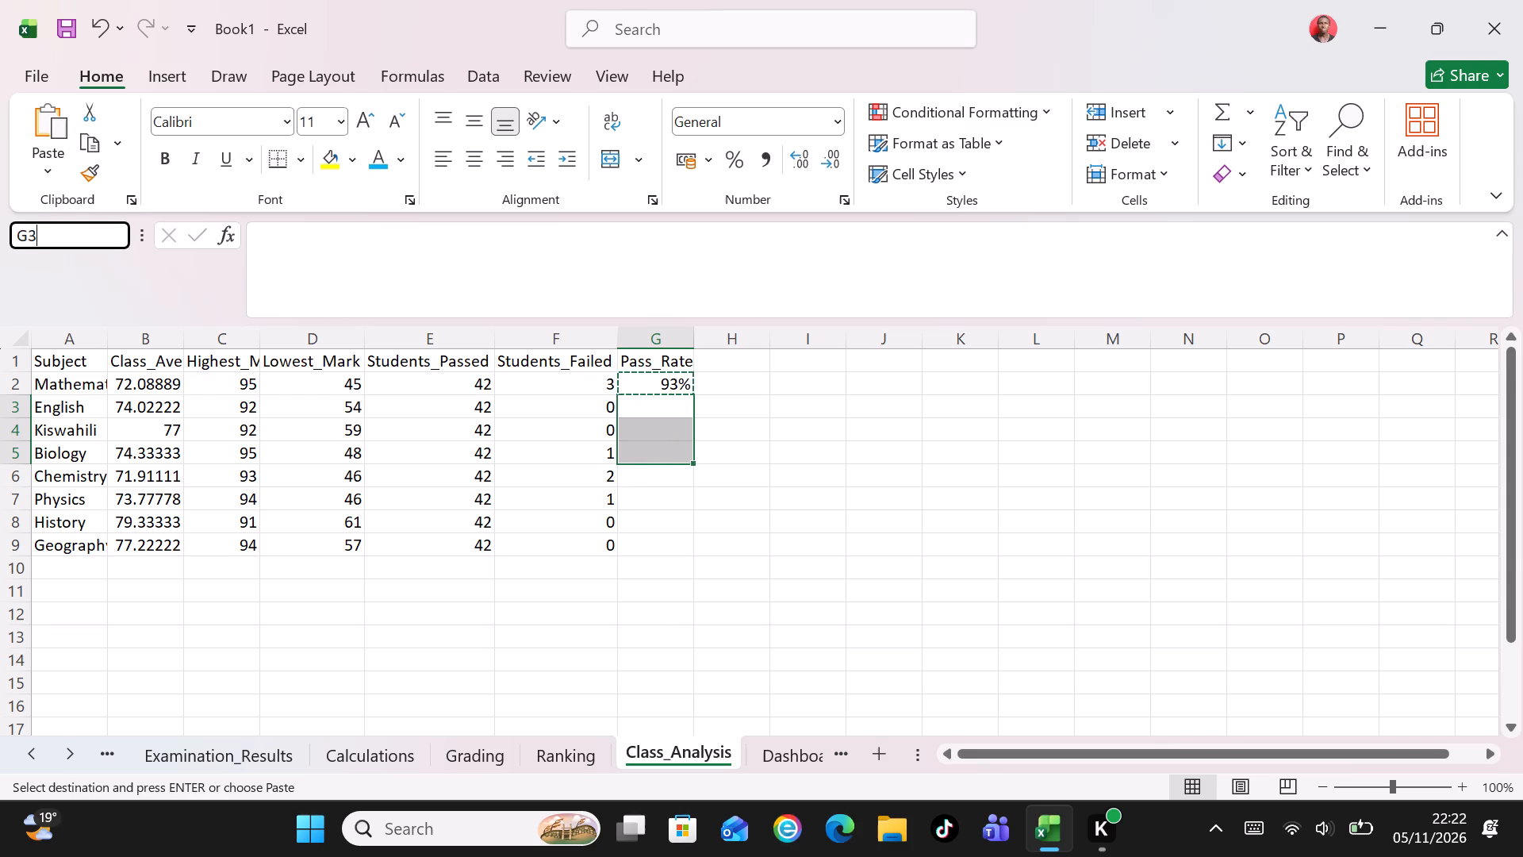
type(":G9")
key("Return")
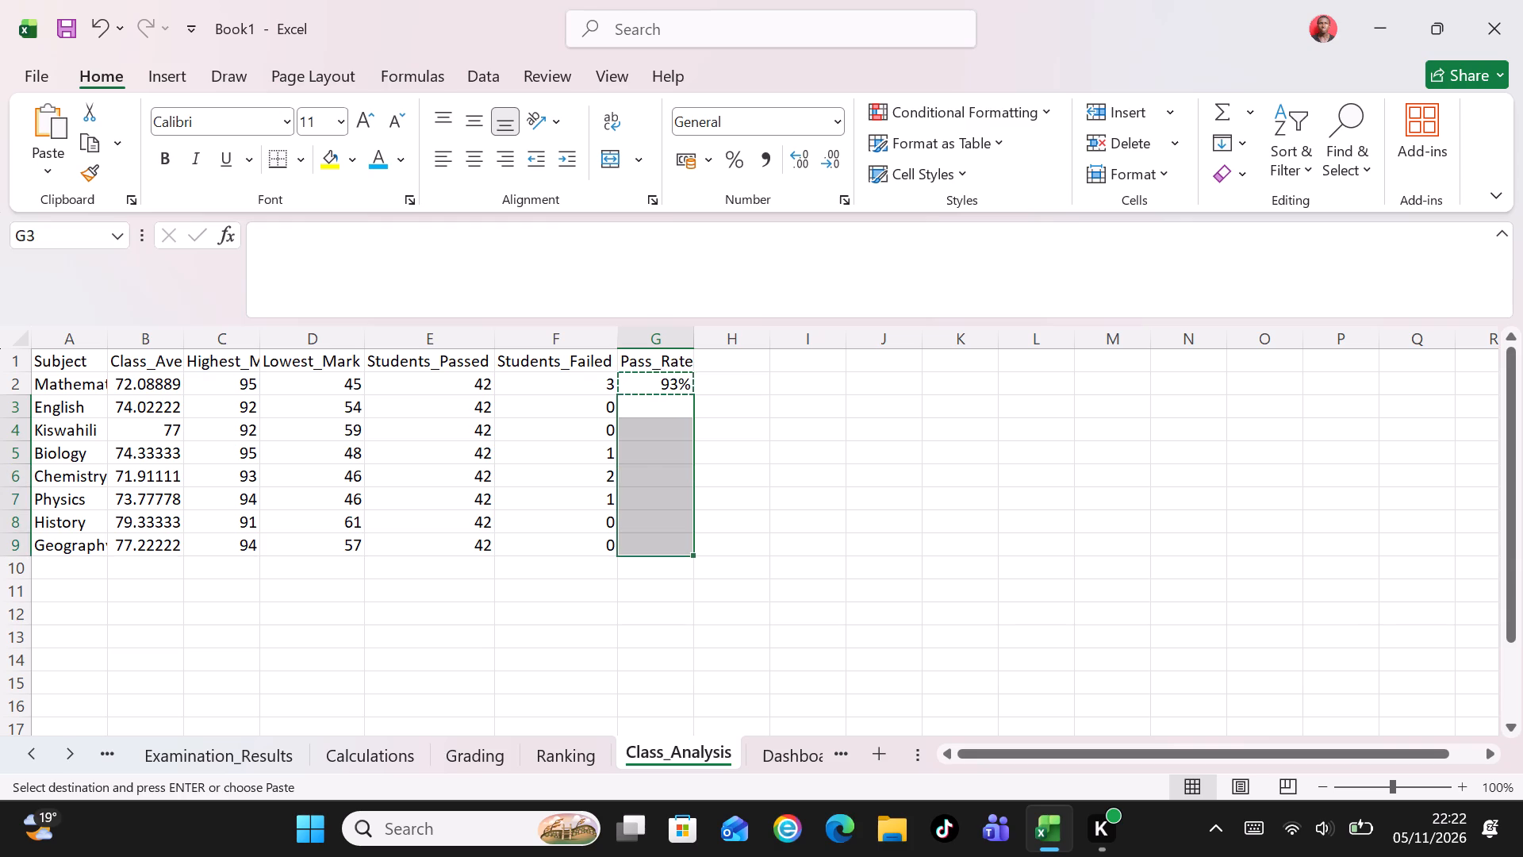
key("ctrl+v")
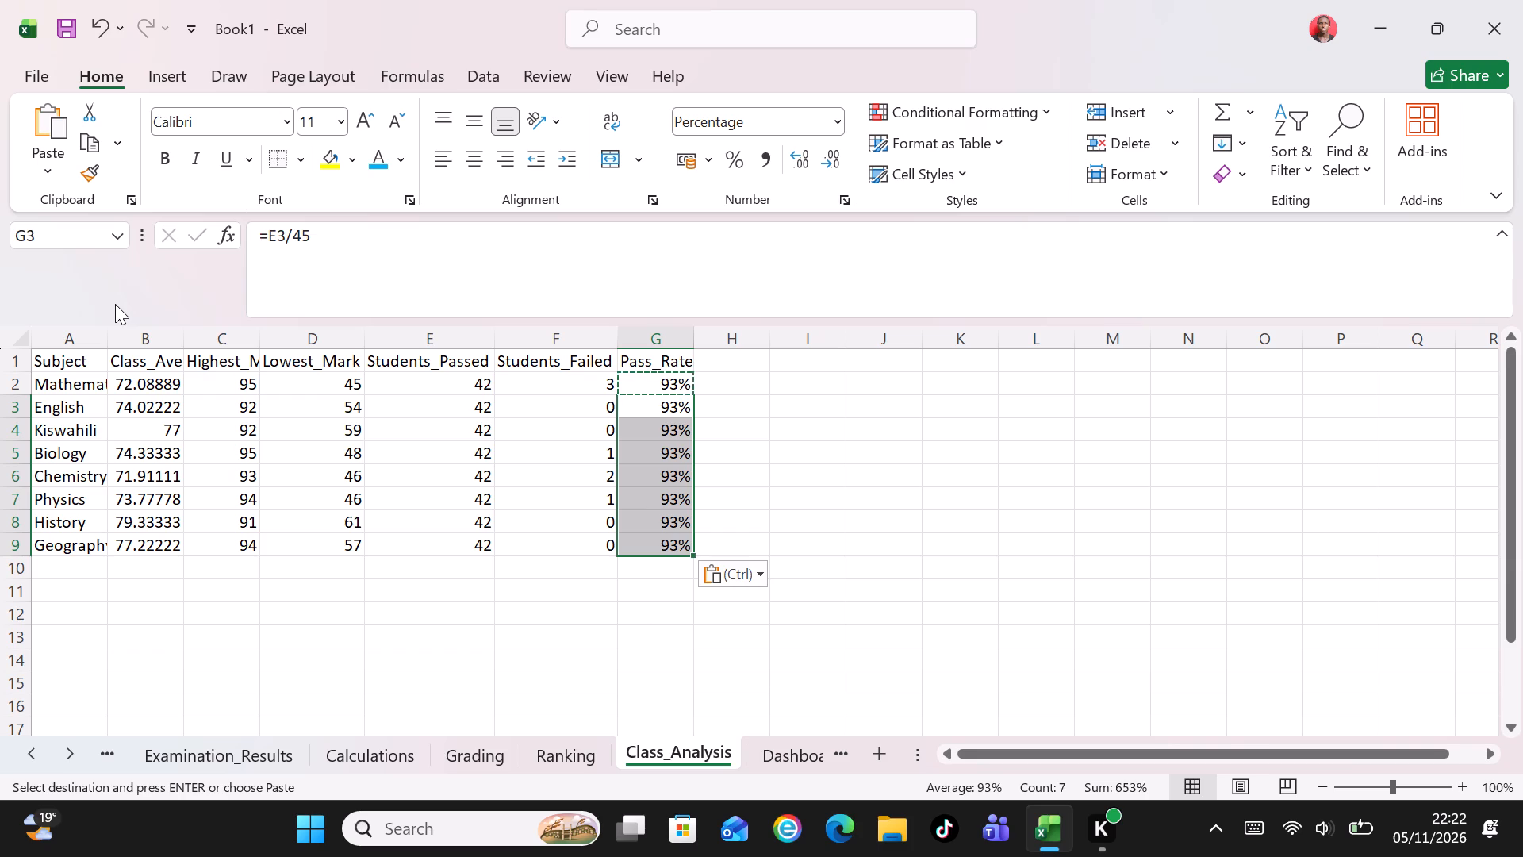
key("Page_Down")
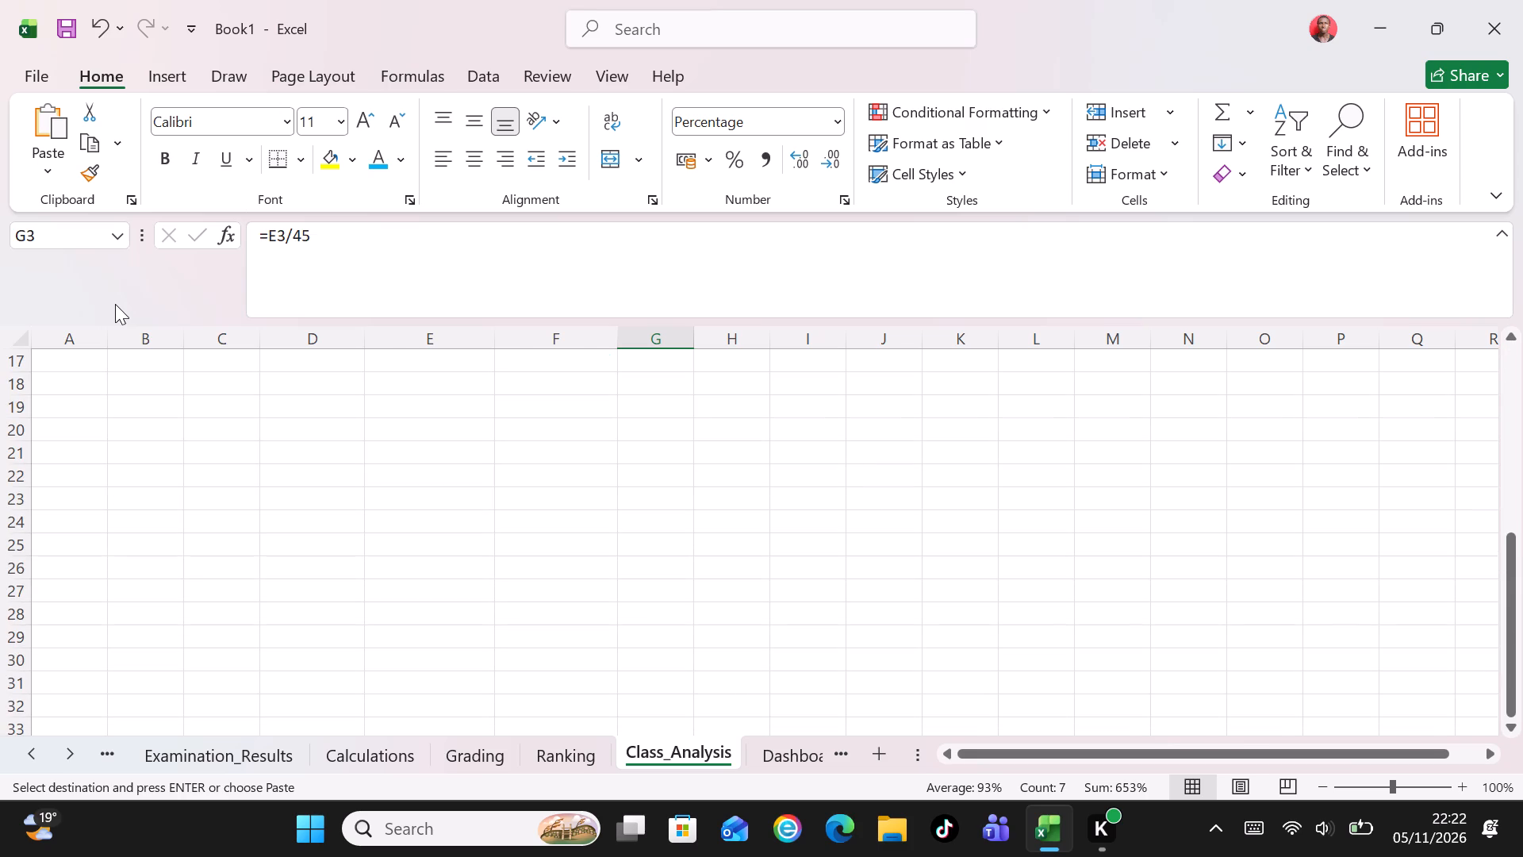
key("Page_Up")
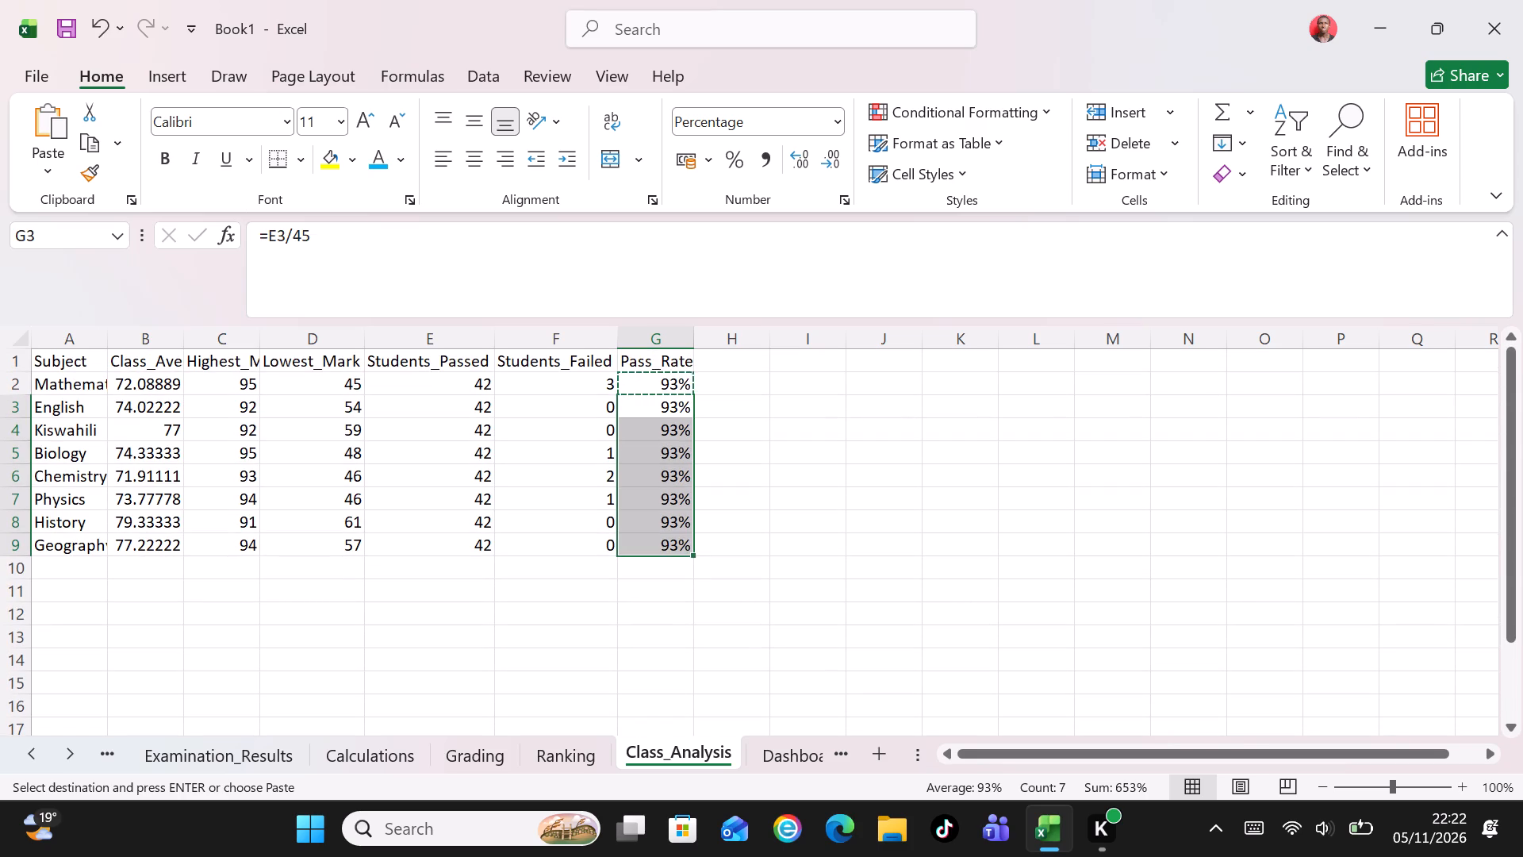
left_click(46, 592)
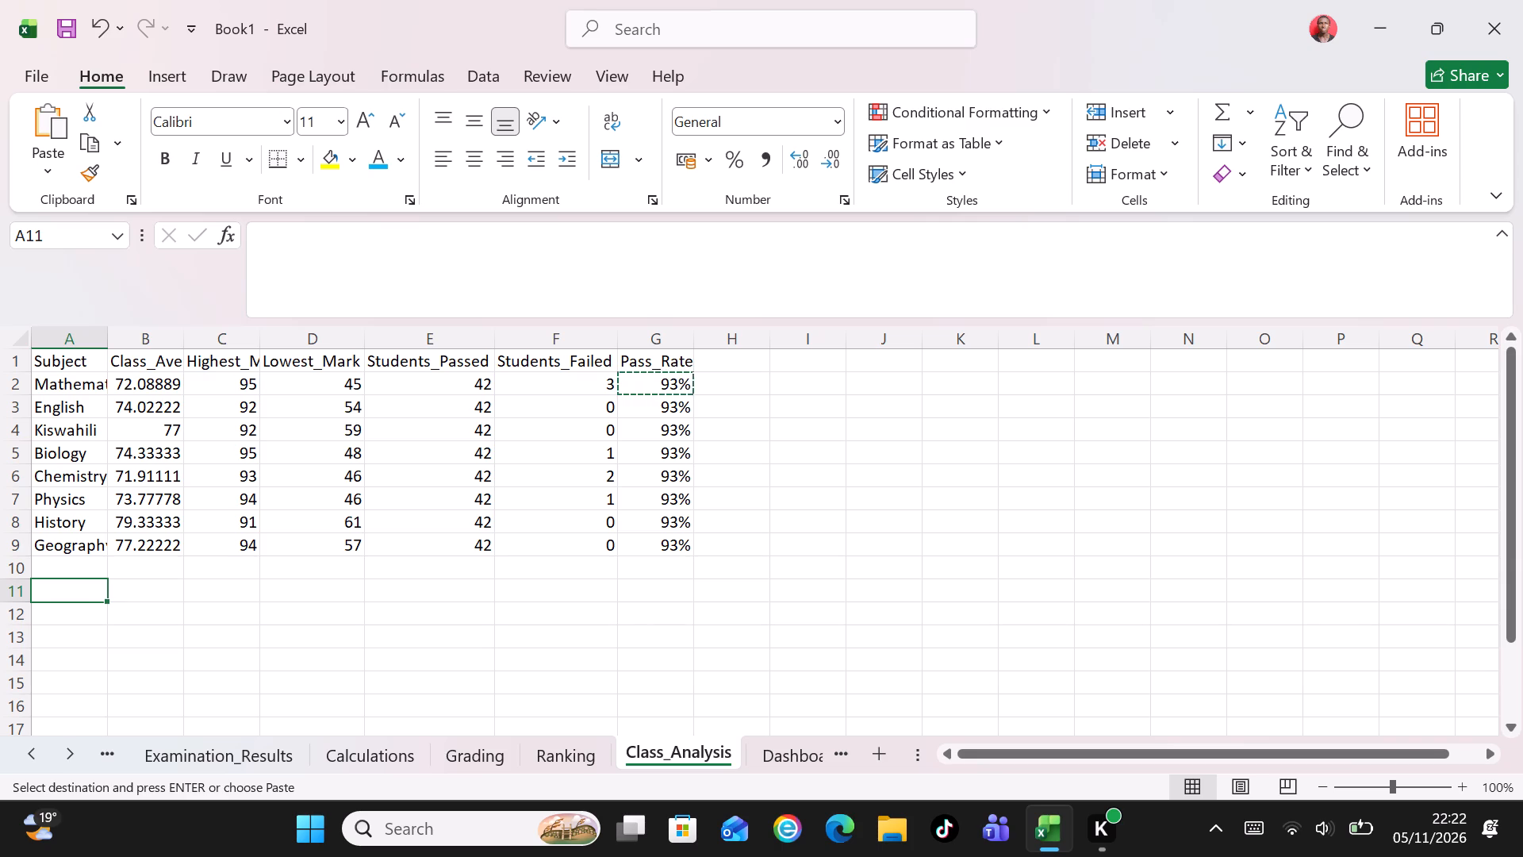
Enter the stream summary headers Stream, Students, Average_Marks and Highest_Average in cells I1 to L1.
left_click(802, 367)
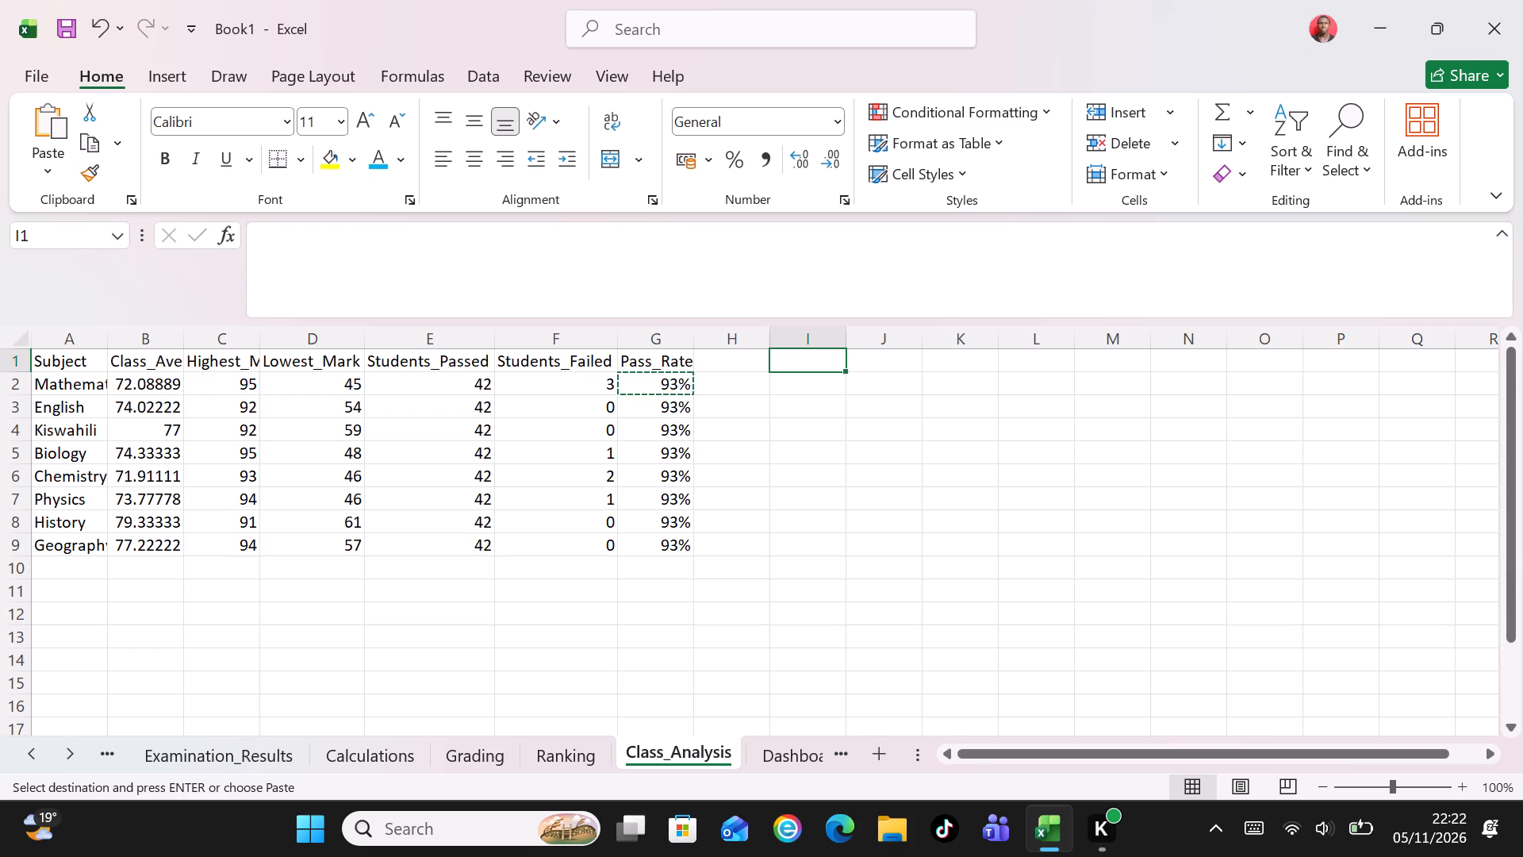
key("s")
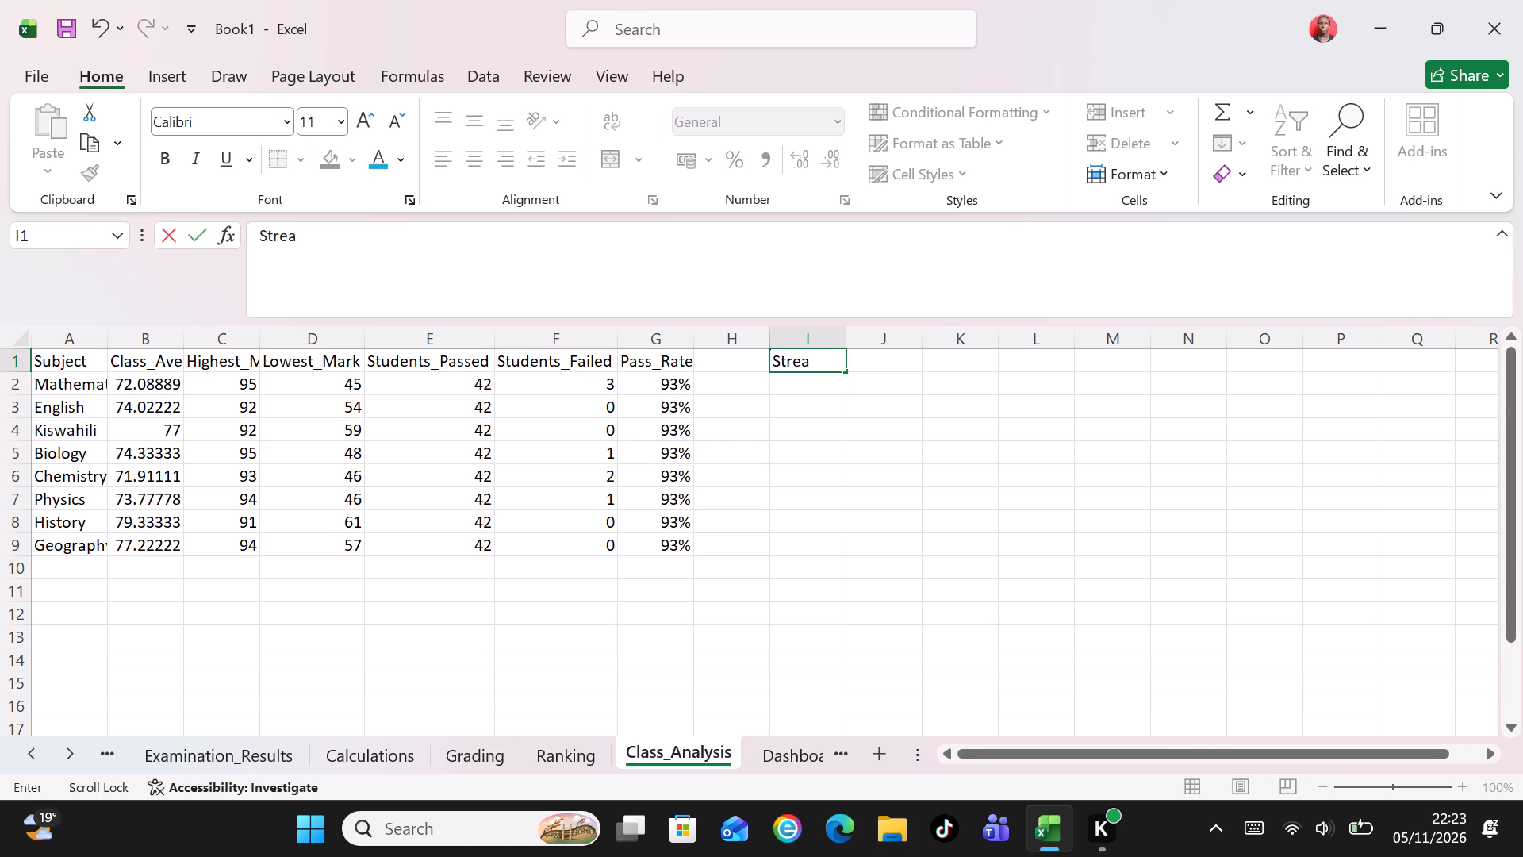
key("m")
key("Tab")
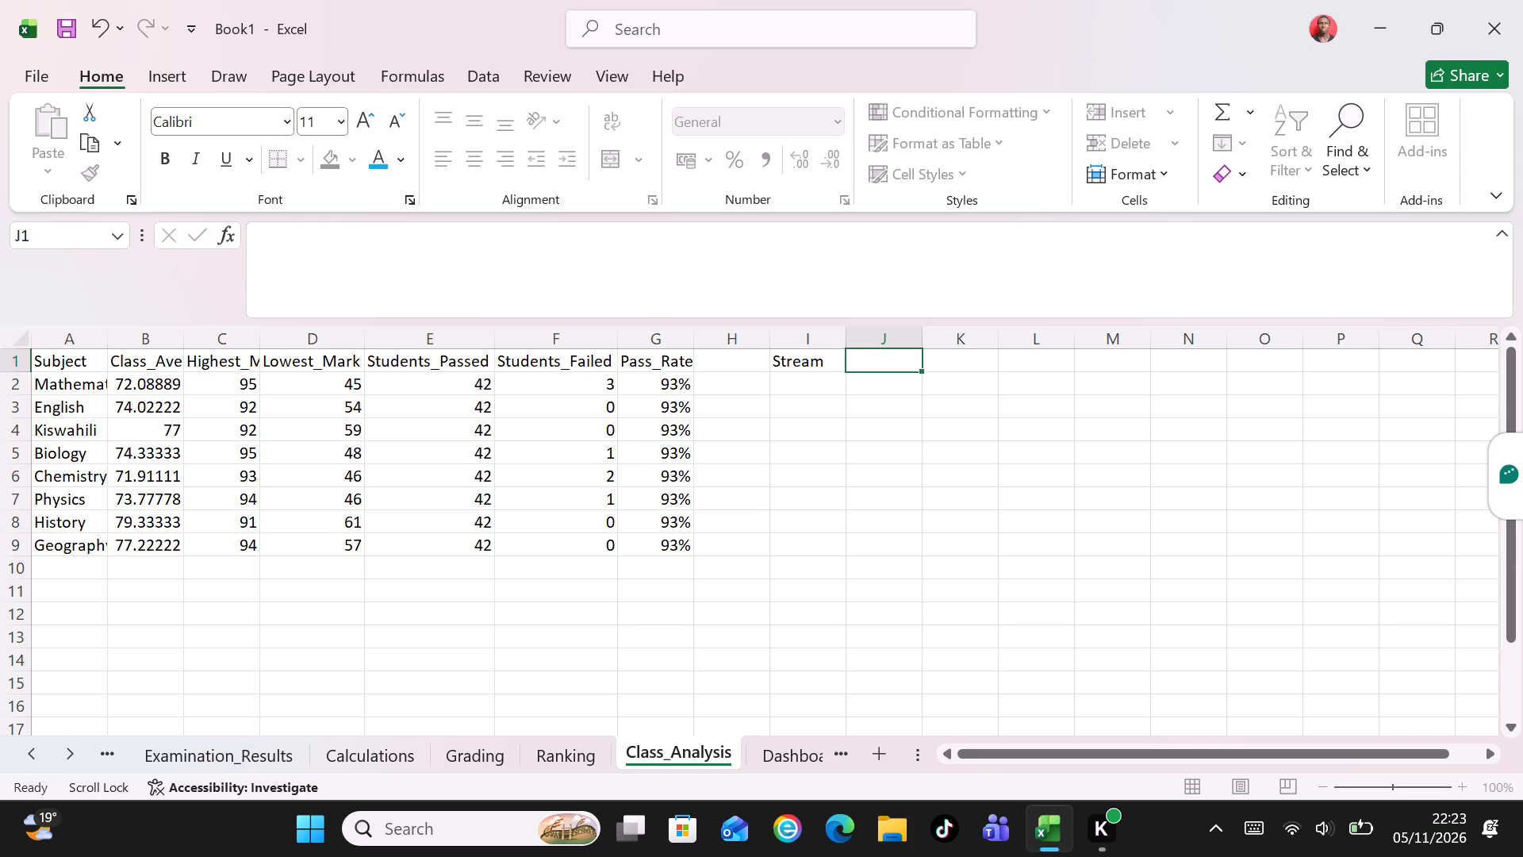
type("Students")
key("Tab")
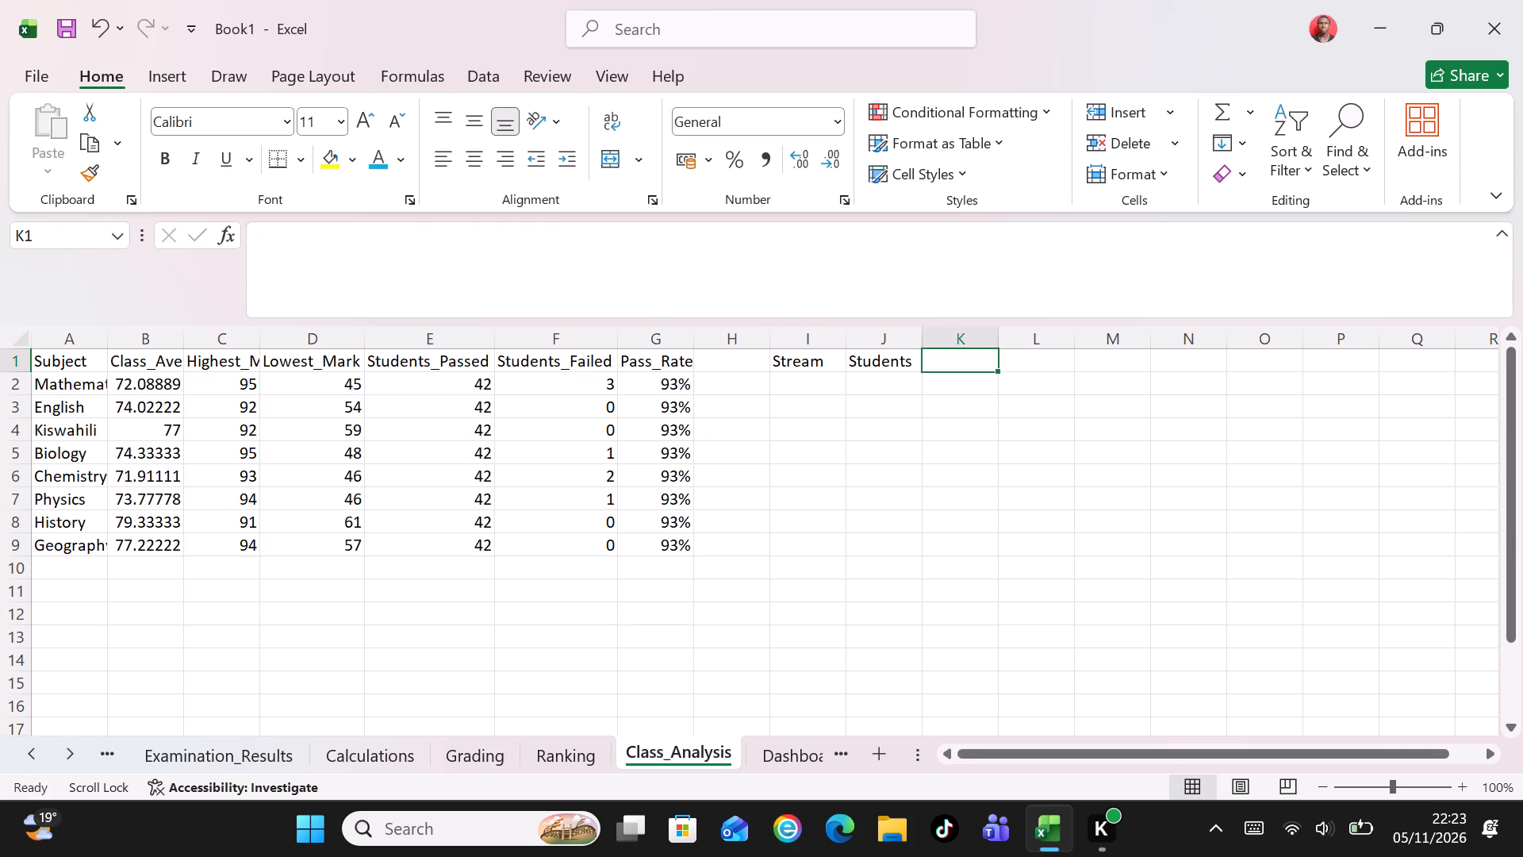
key("shift+a")
type("verage")
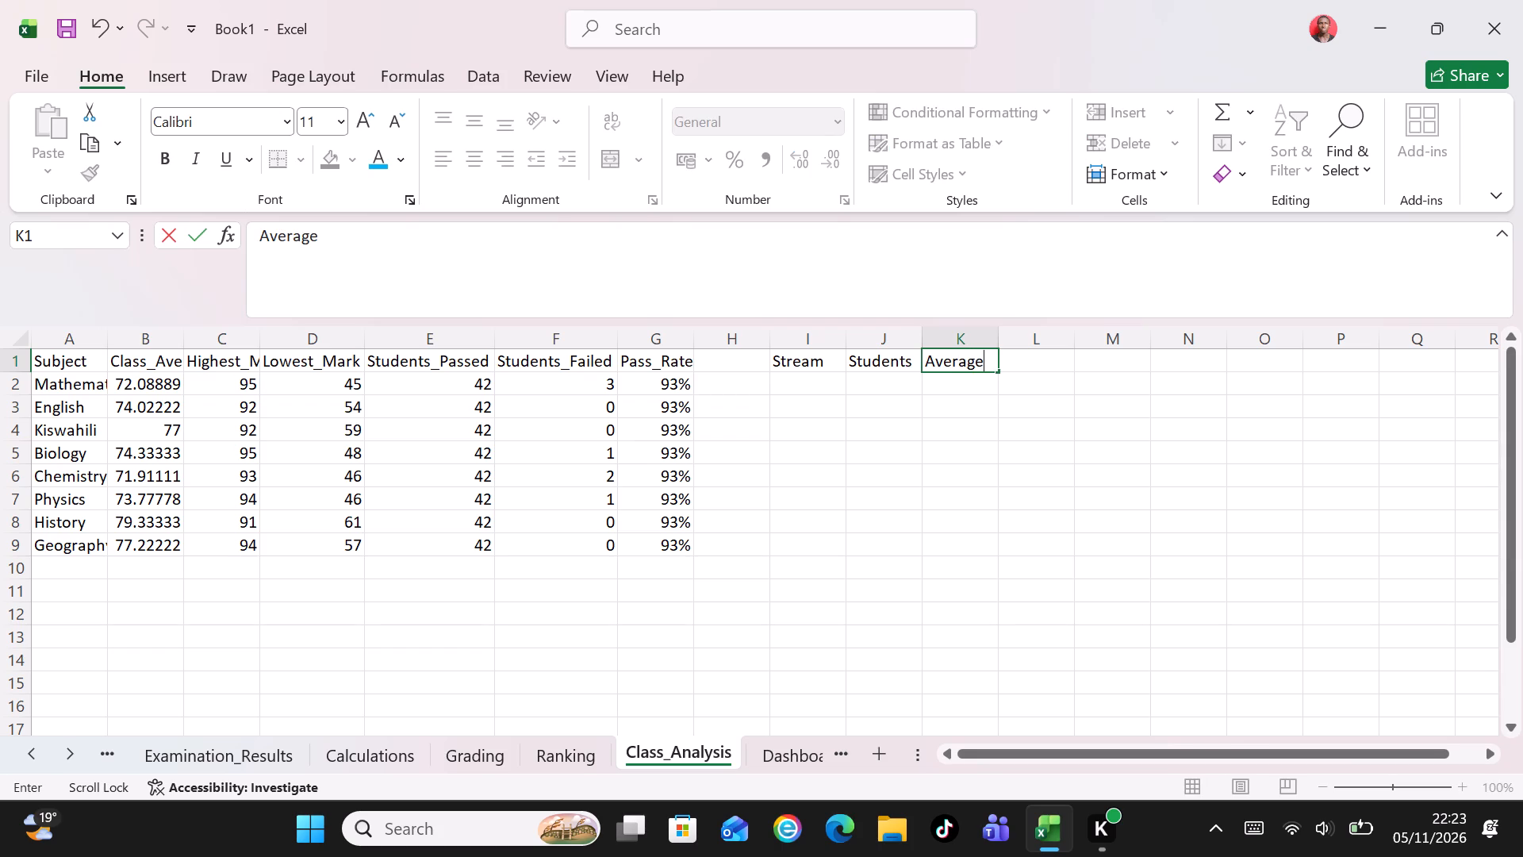
key("shift+underscore")
type("Marks")
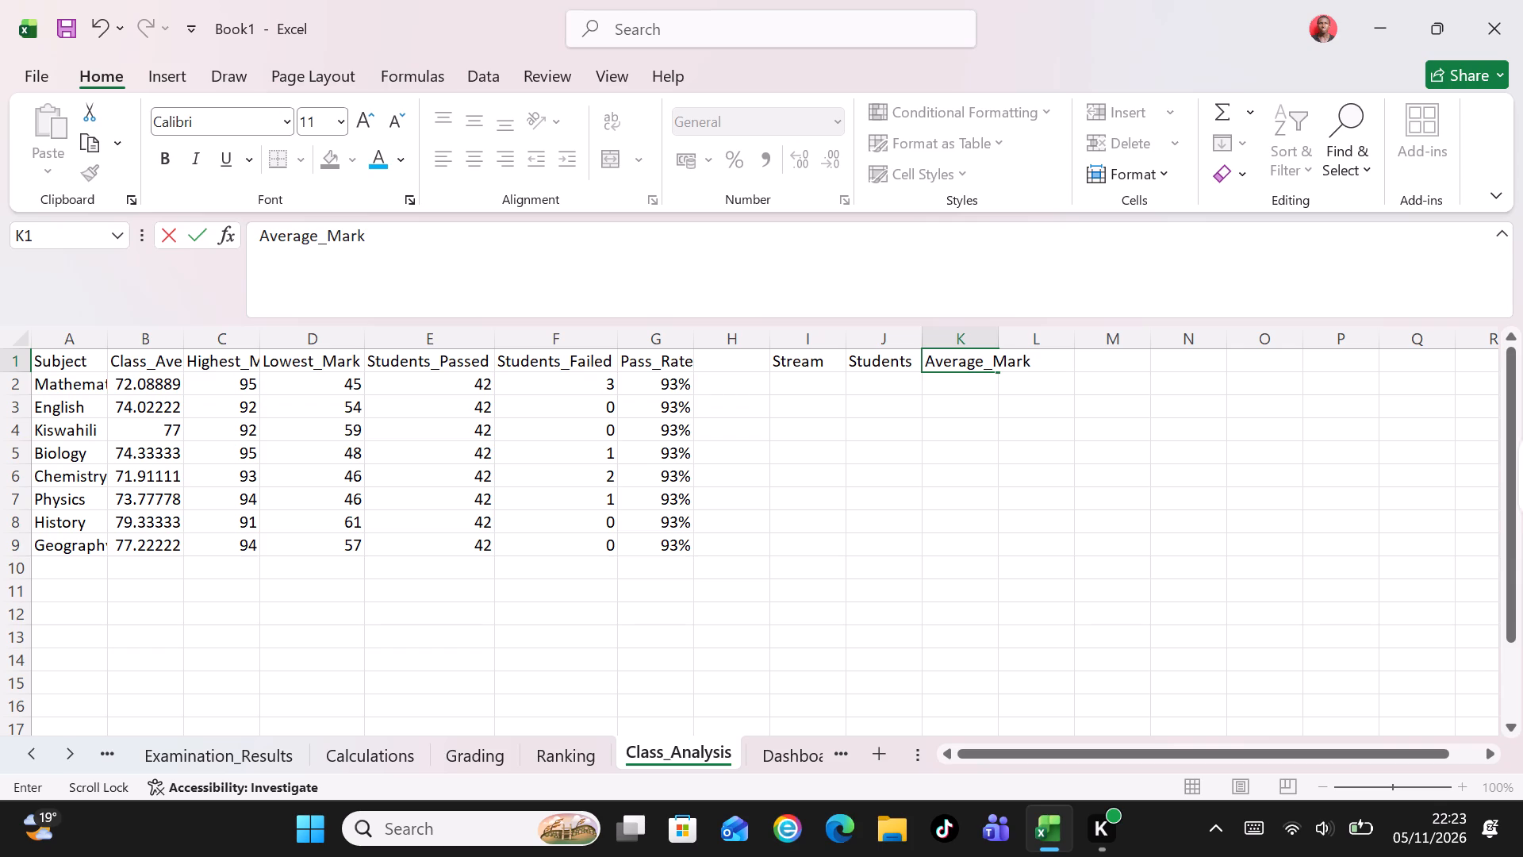
key("Tab")
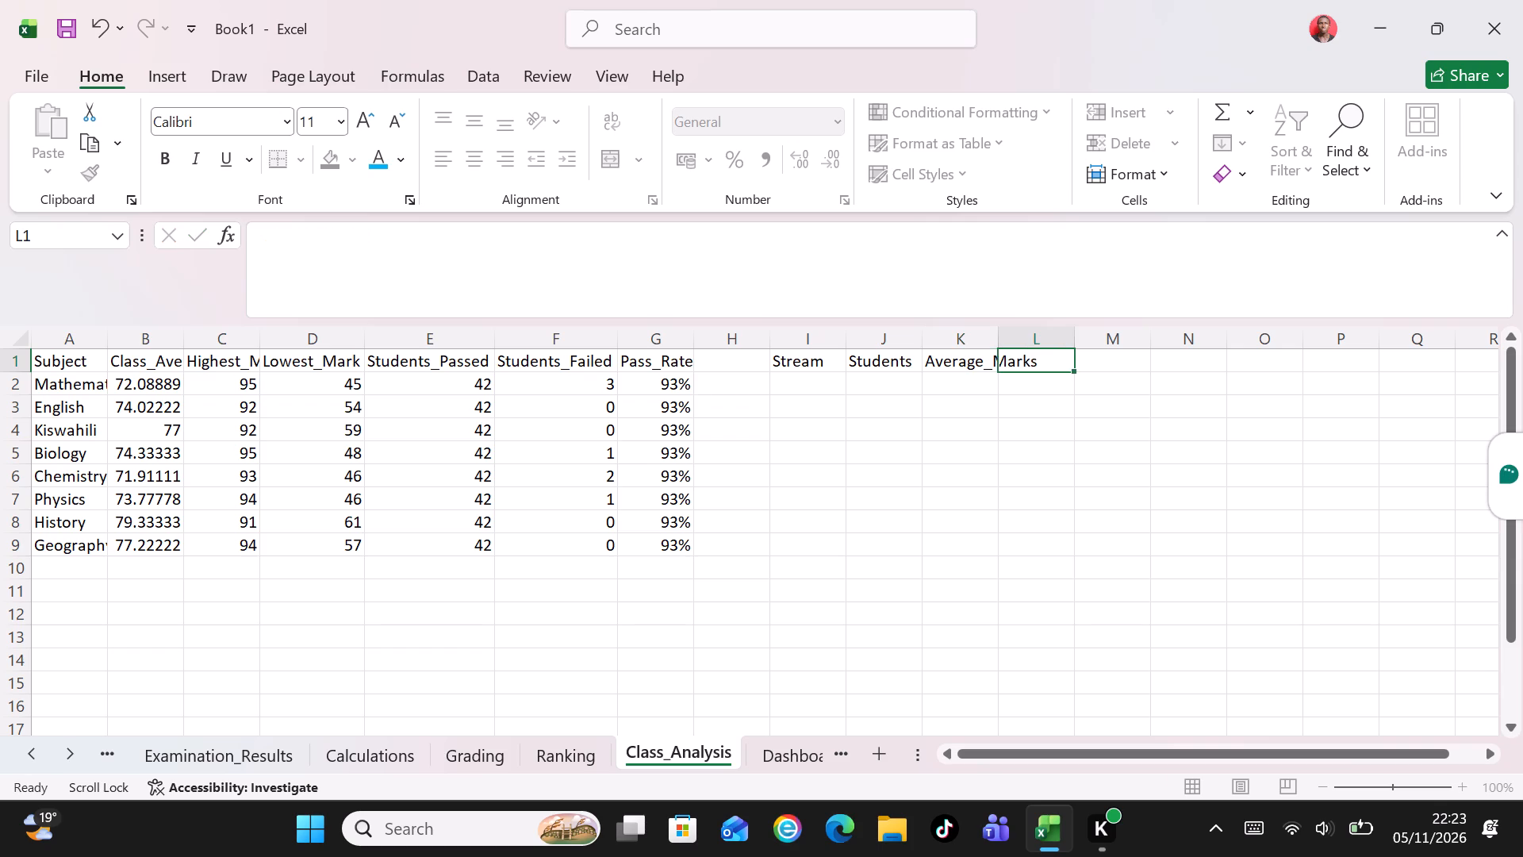
key("shift+h")
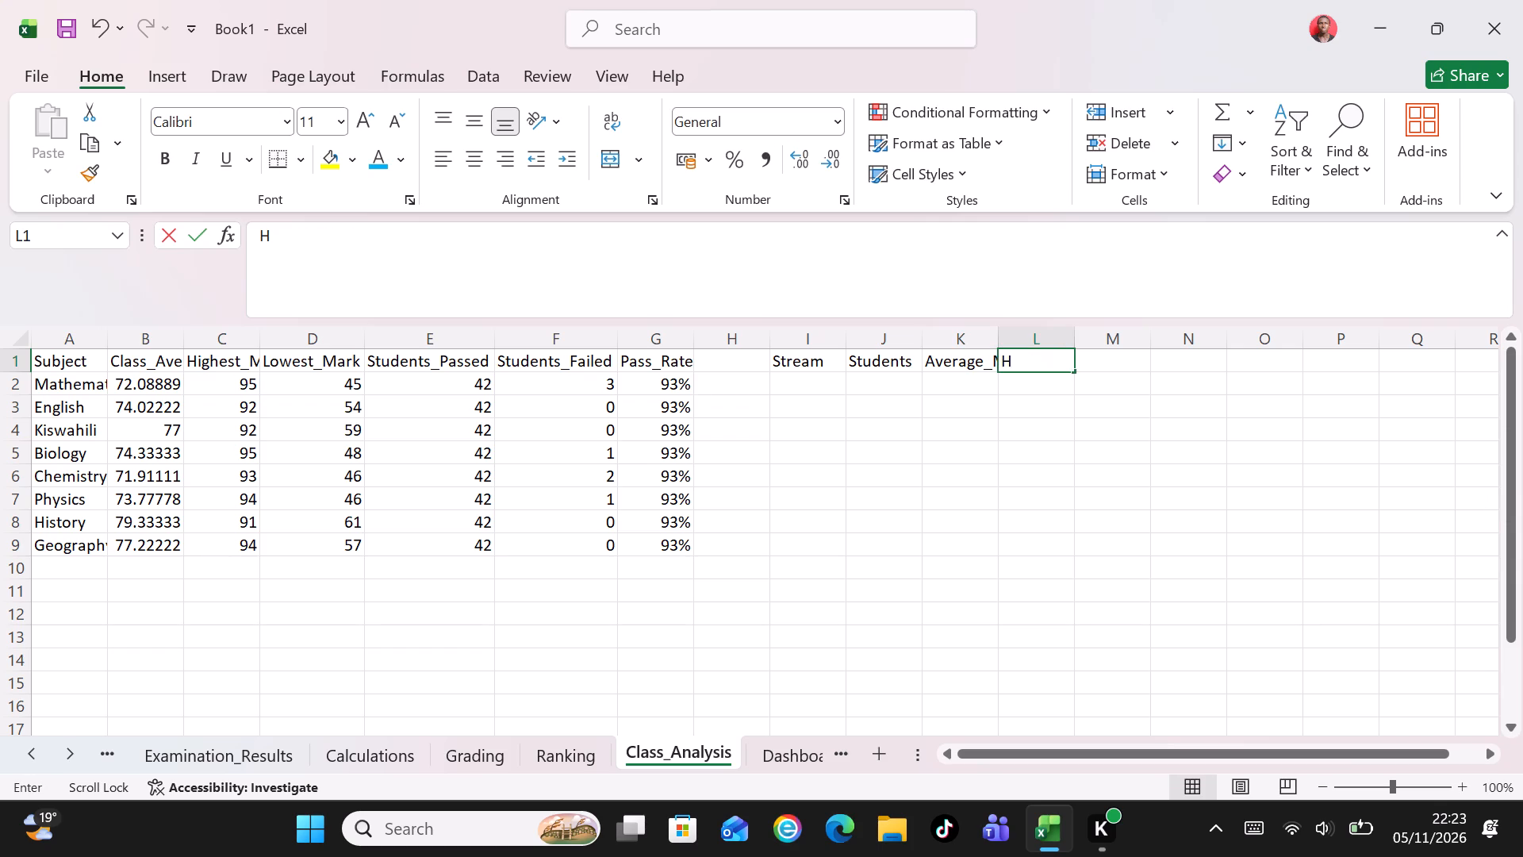
type("ighest")
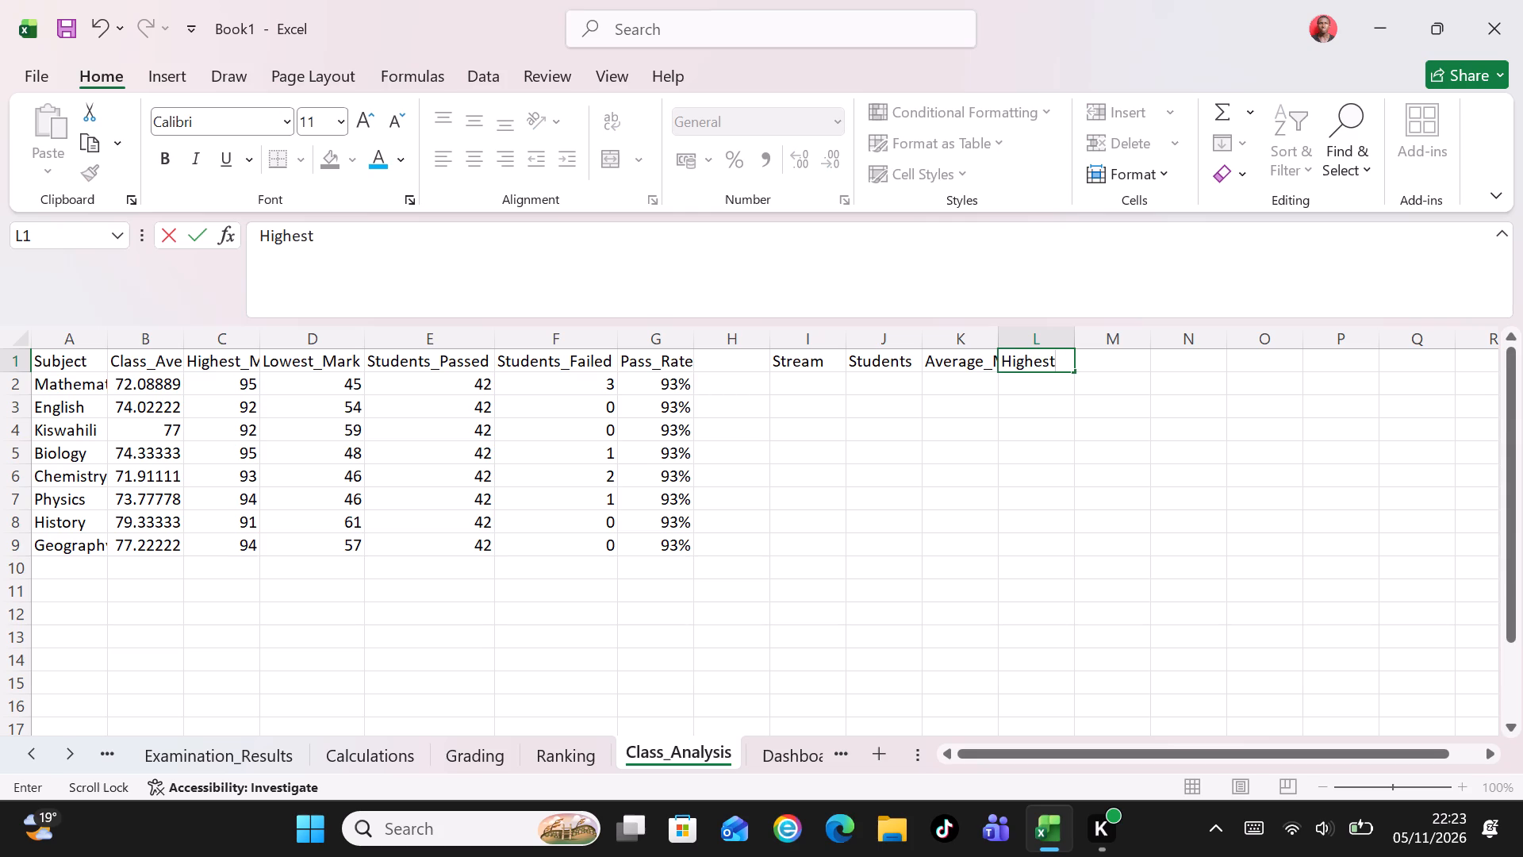
key("shift+underscore")
key("shift+a")
type("verage")
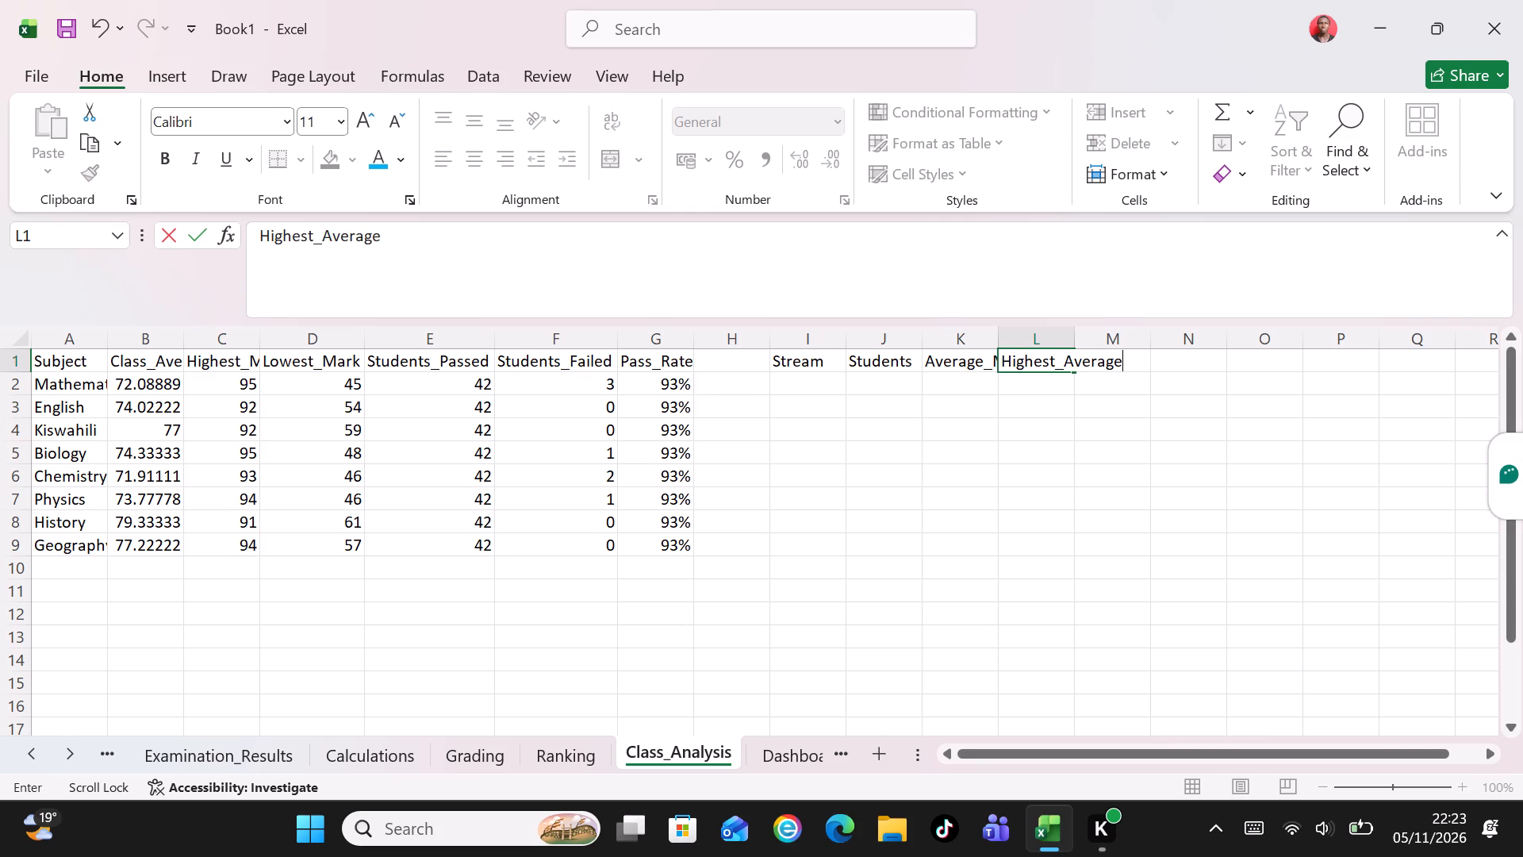
key("Return")
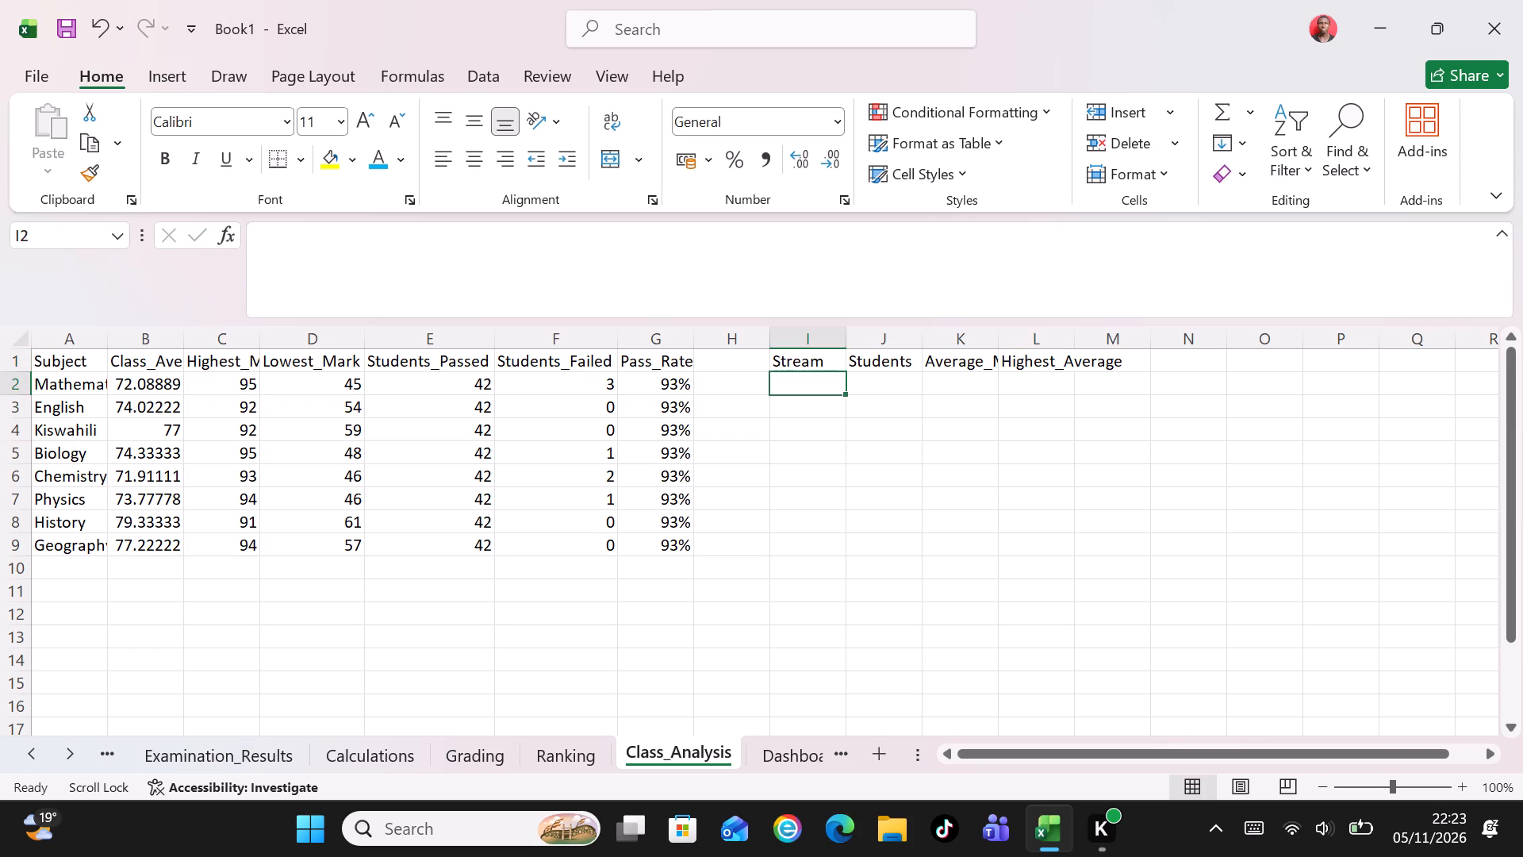
Enter the stream names East in cell I2 and West in cell I3 of the stream summary table.
key("shift+e")
type("ast")
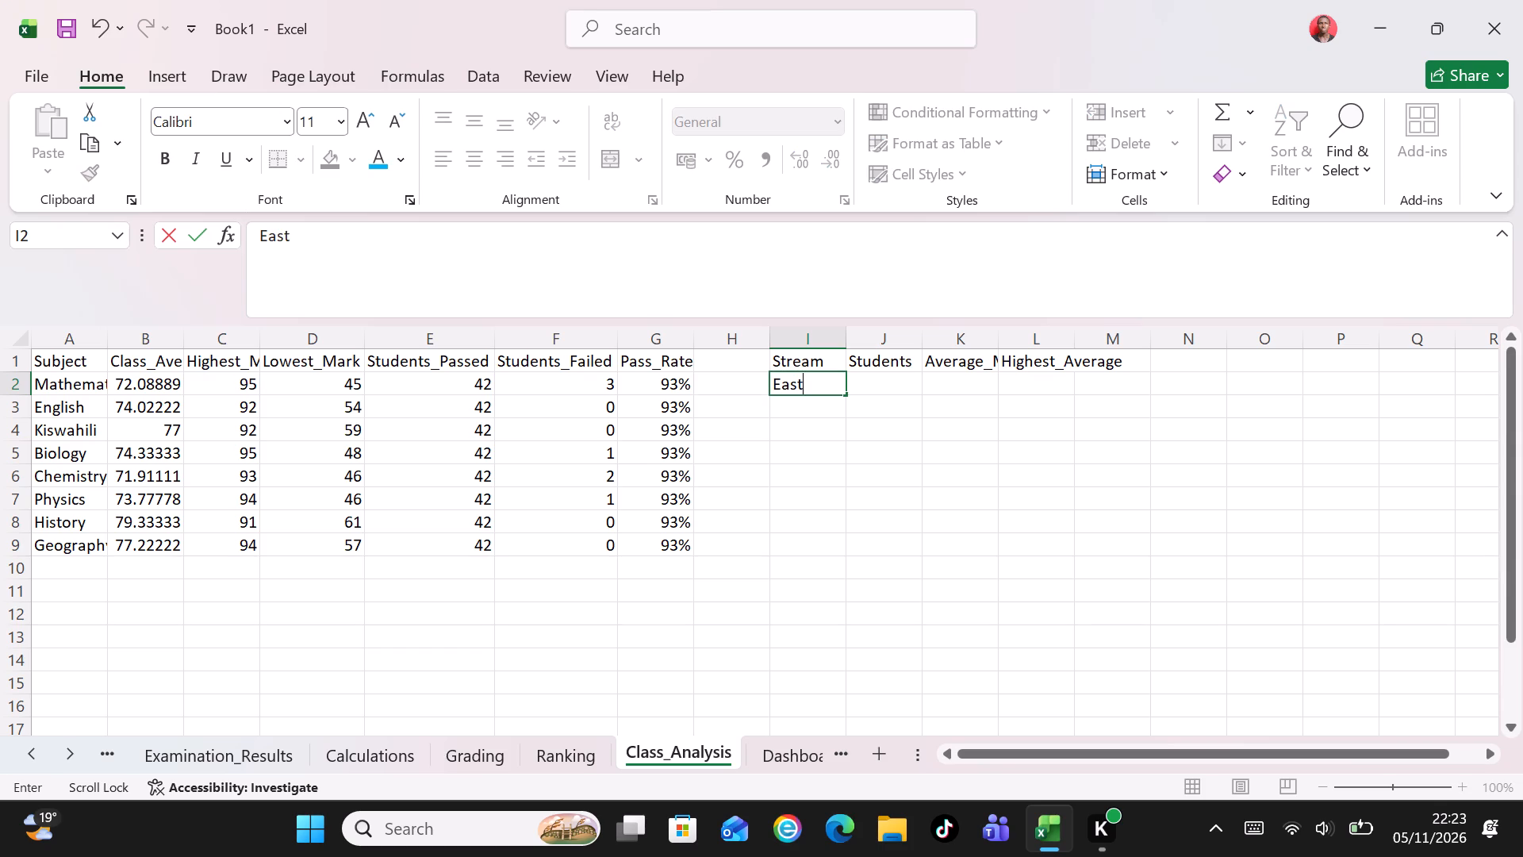
key("Return")
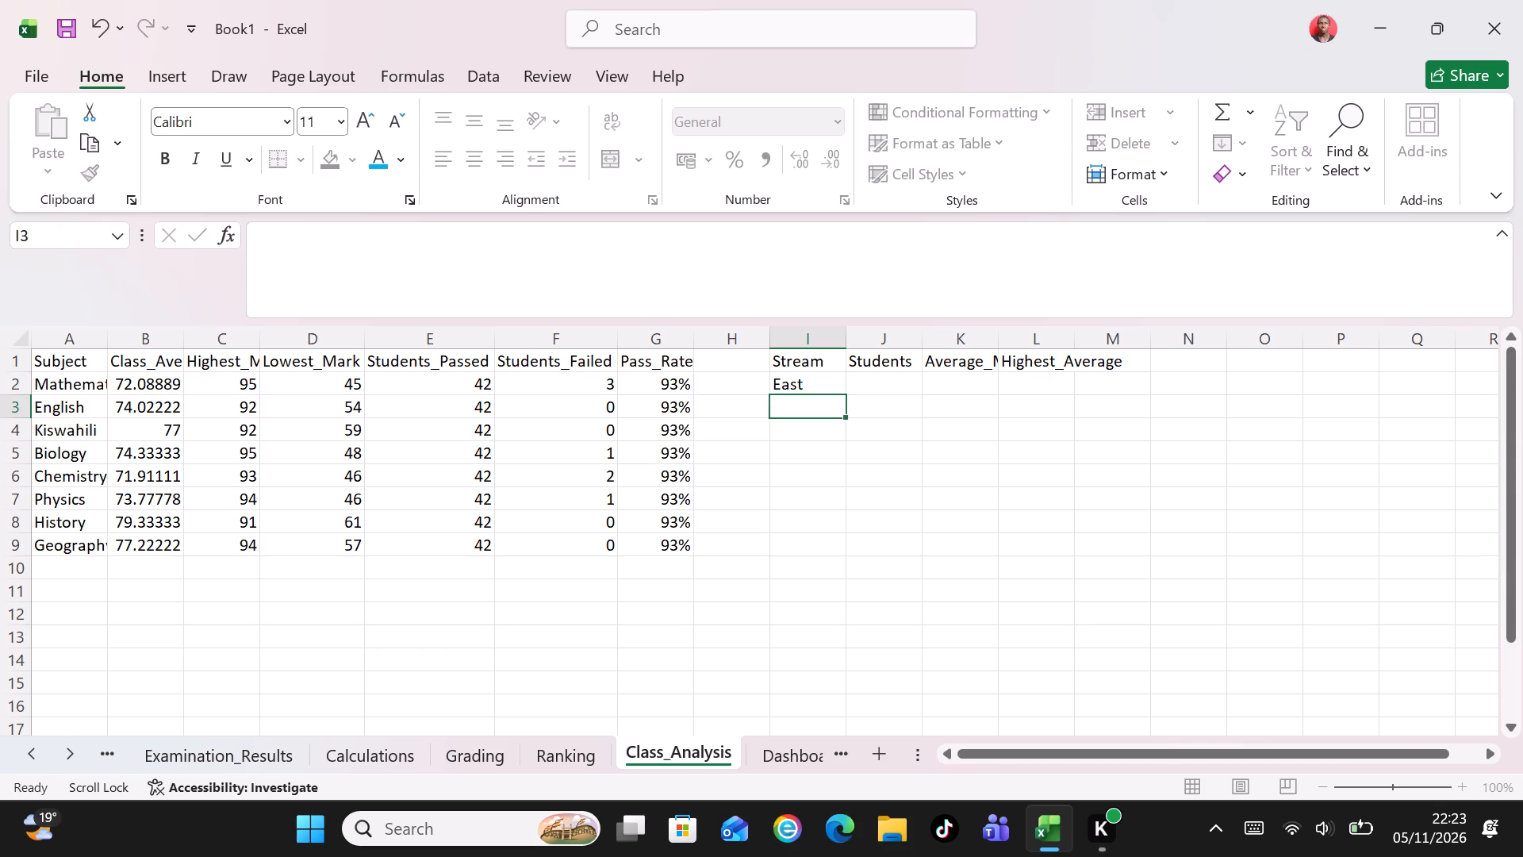
key("shift+w")
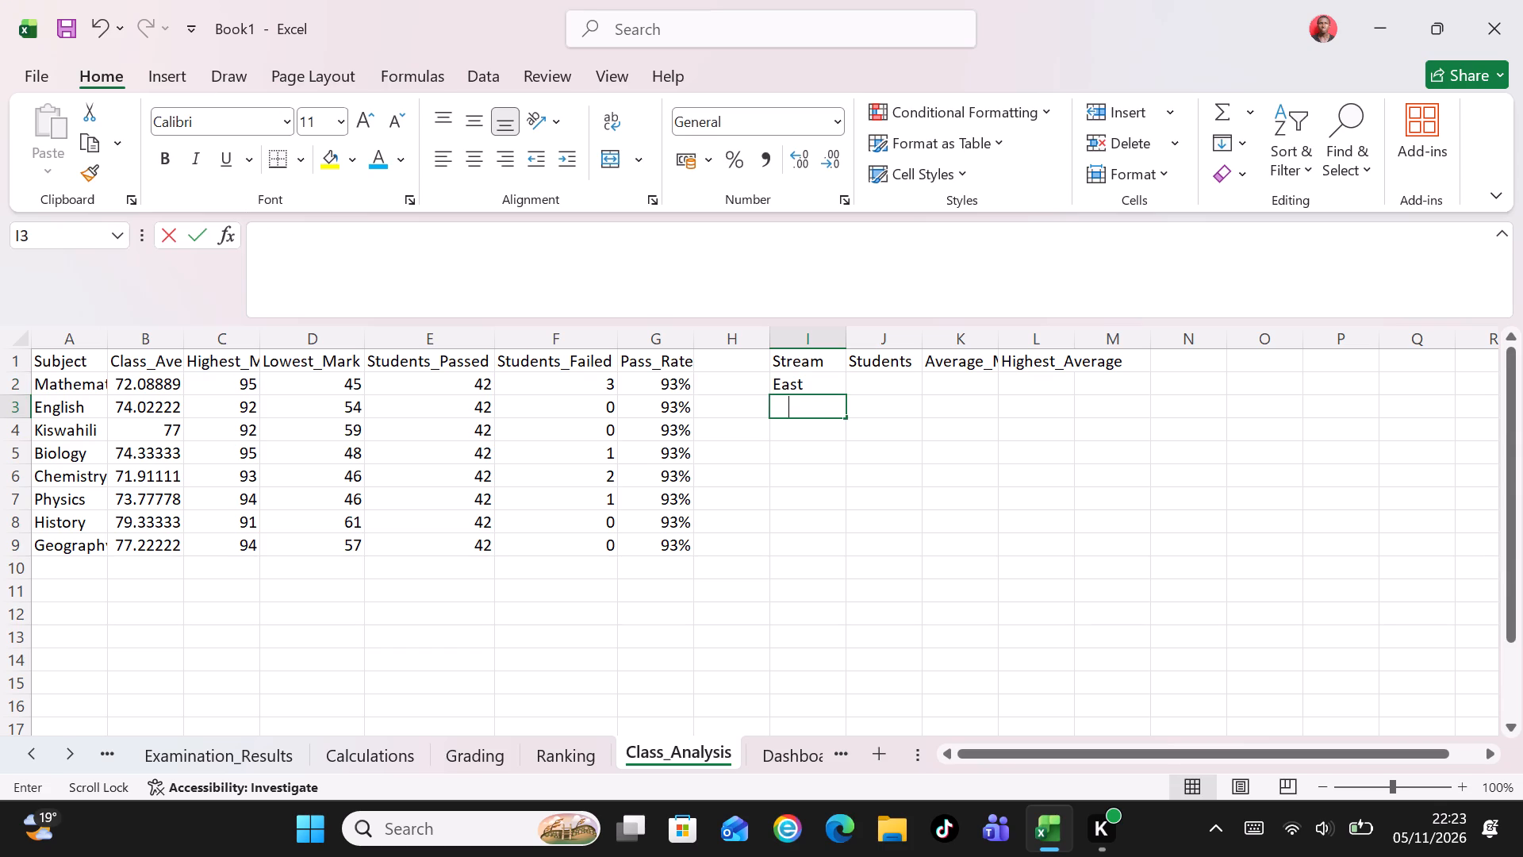
type("es")
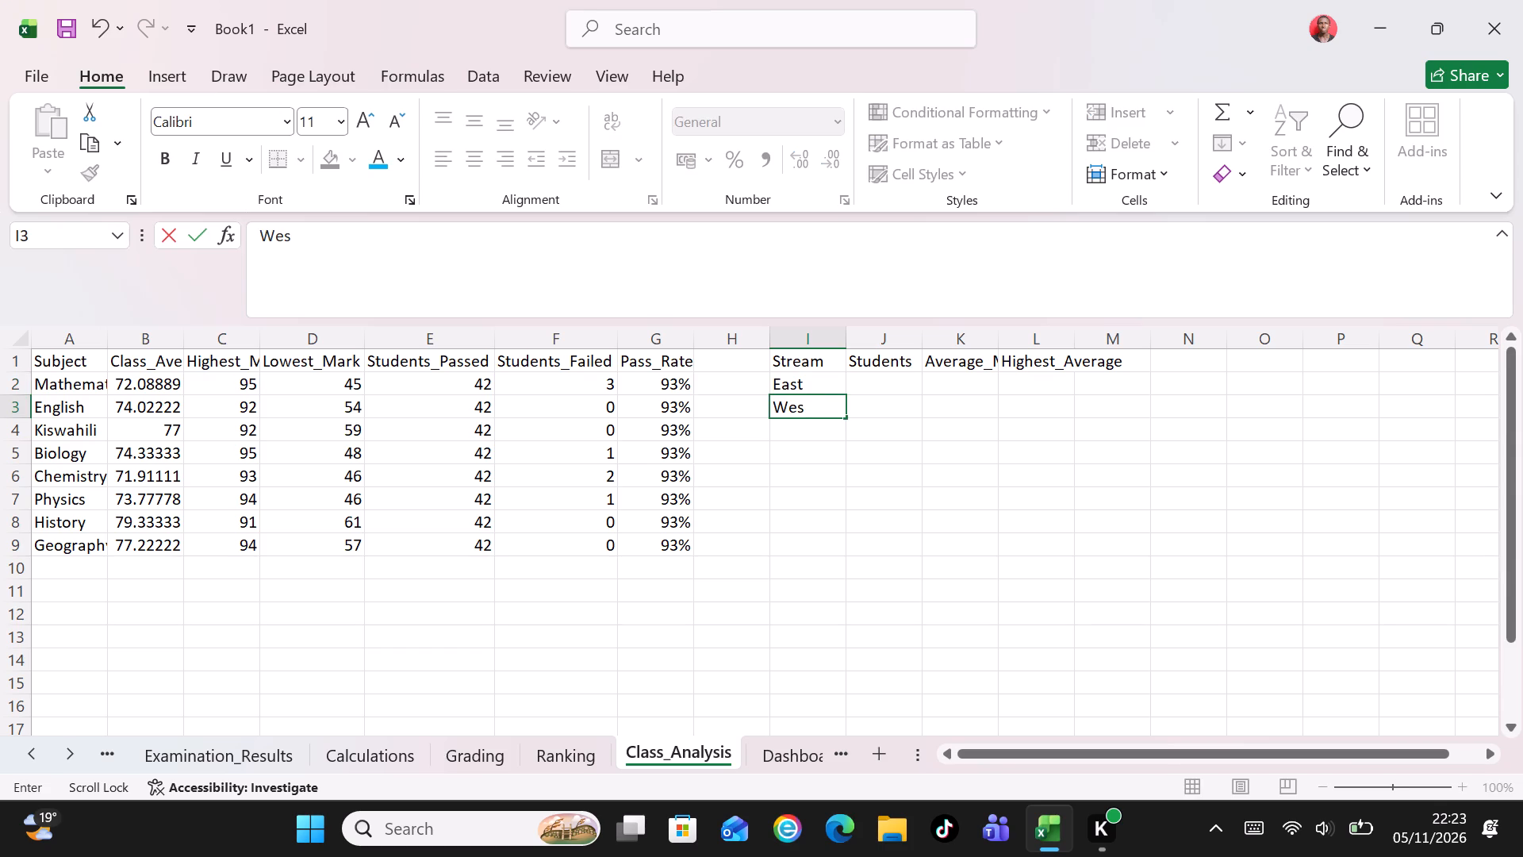
key("t")
Check the Mathematics formulas for Students_Failed in F2, Pass_Rate in G2 and Students_Passed in E2.
left_click(593, 386)
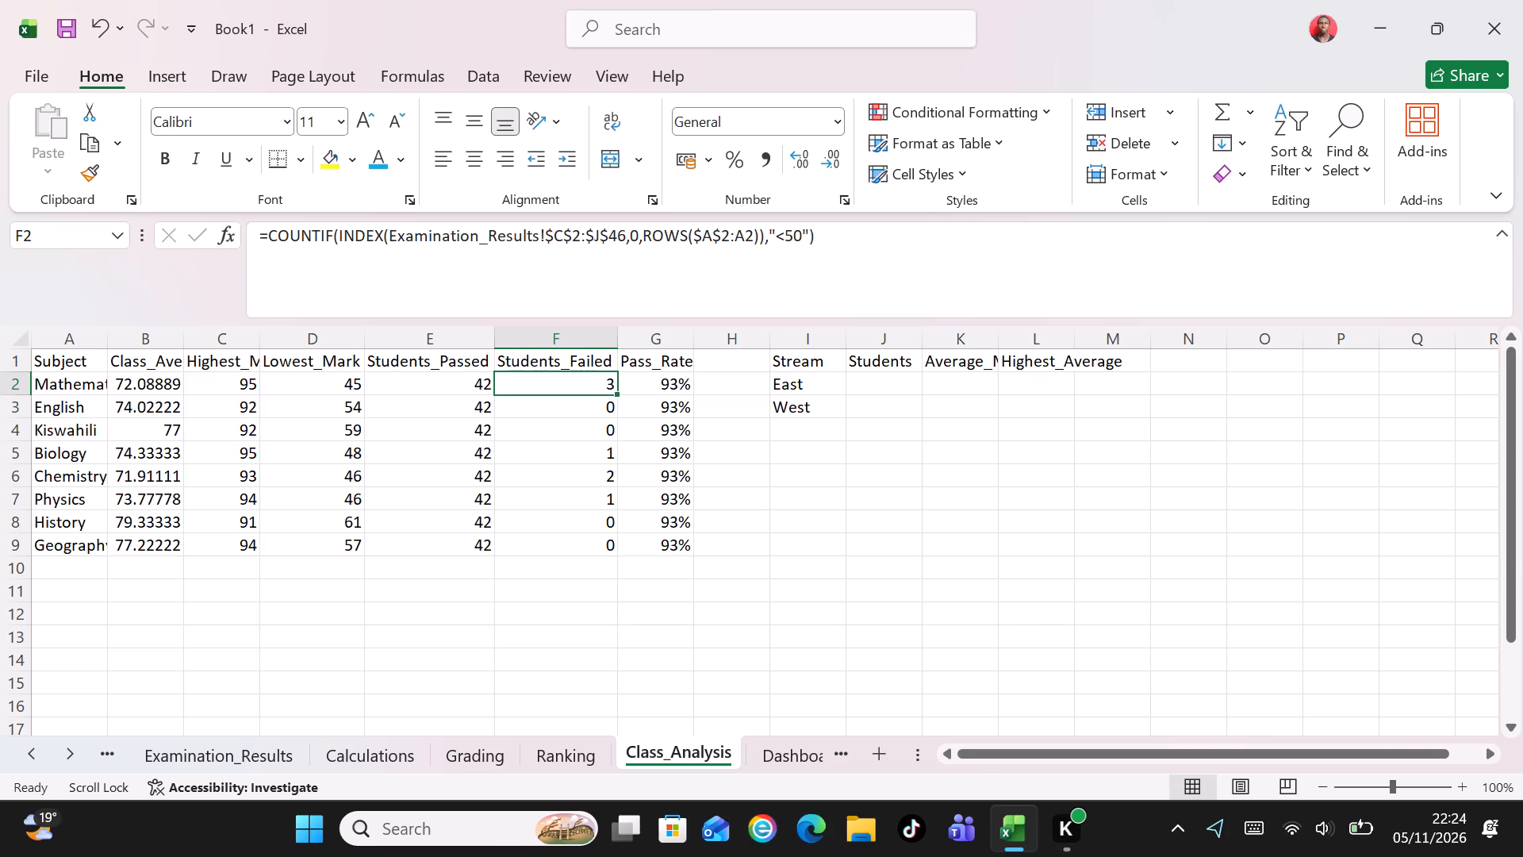
left_click(651, 387)
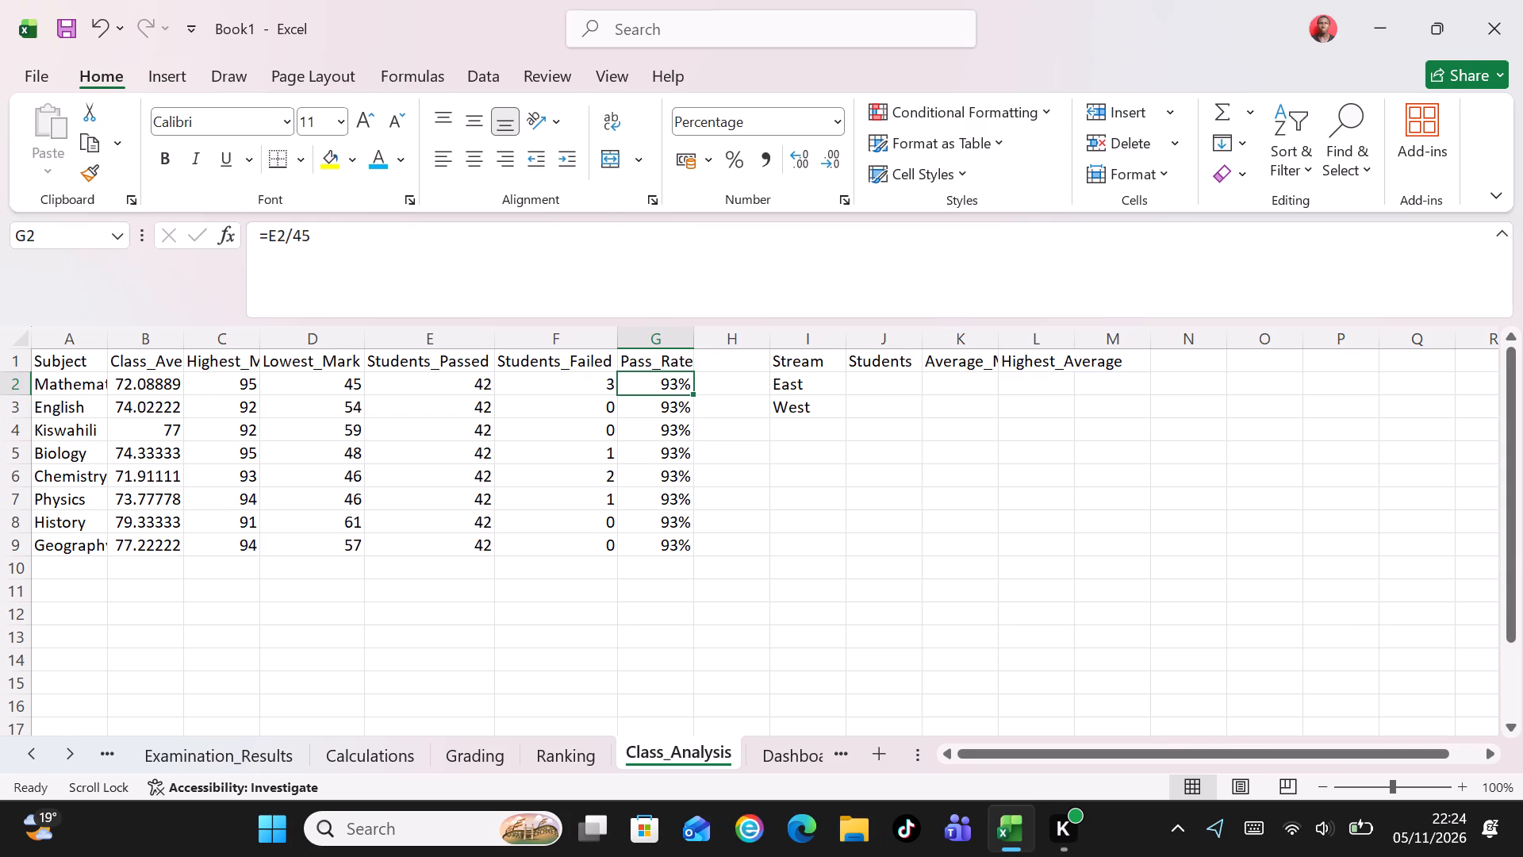
left_click(459, 381)
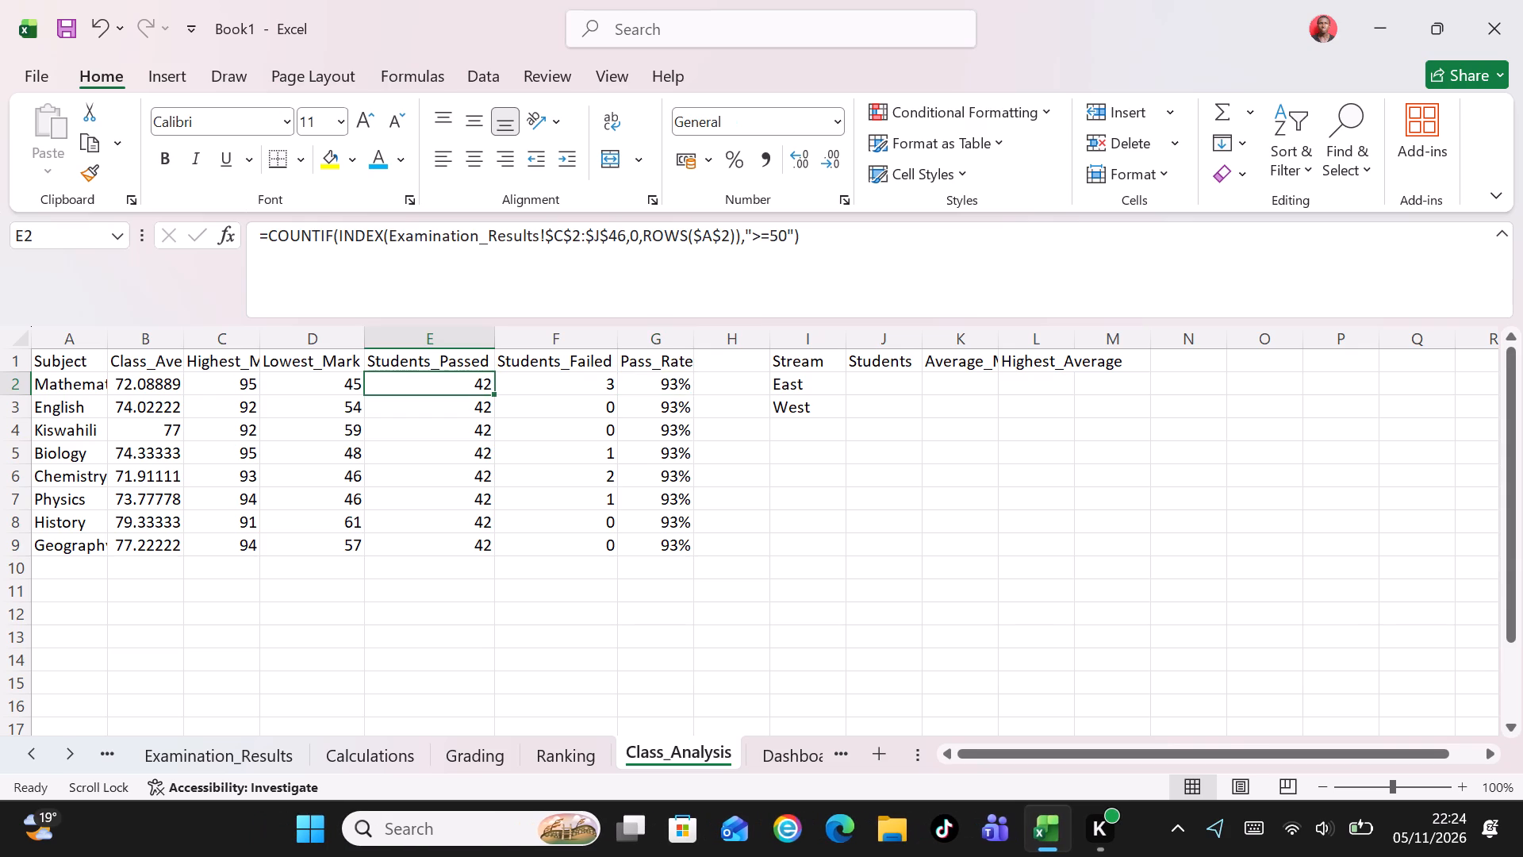
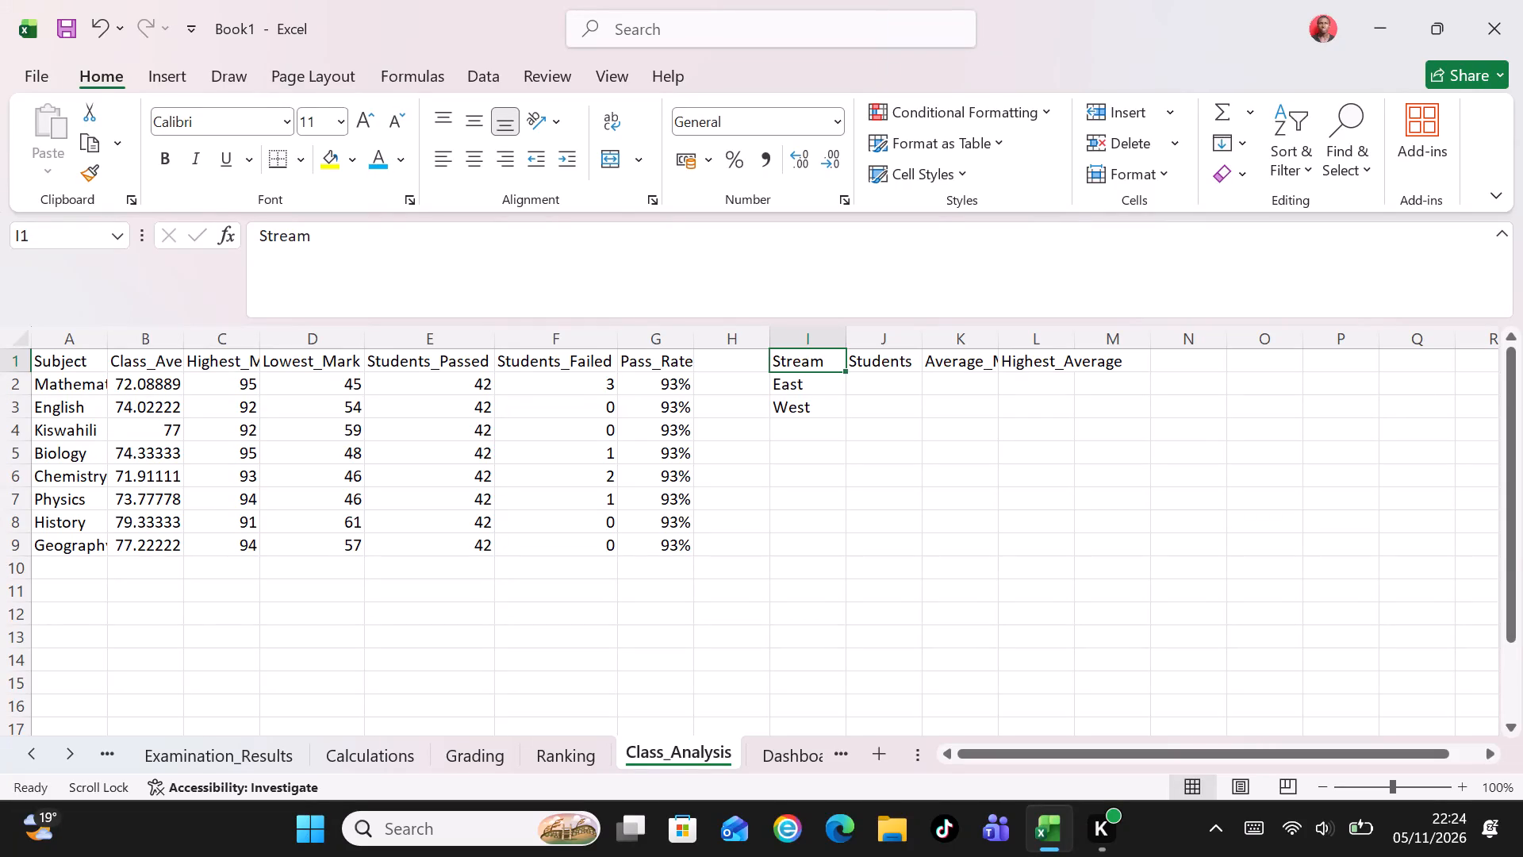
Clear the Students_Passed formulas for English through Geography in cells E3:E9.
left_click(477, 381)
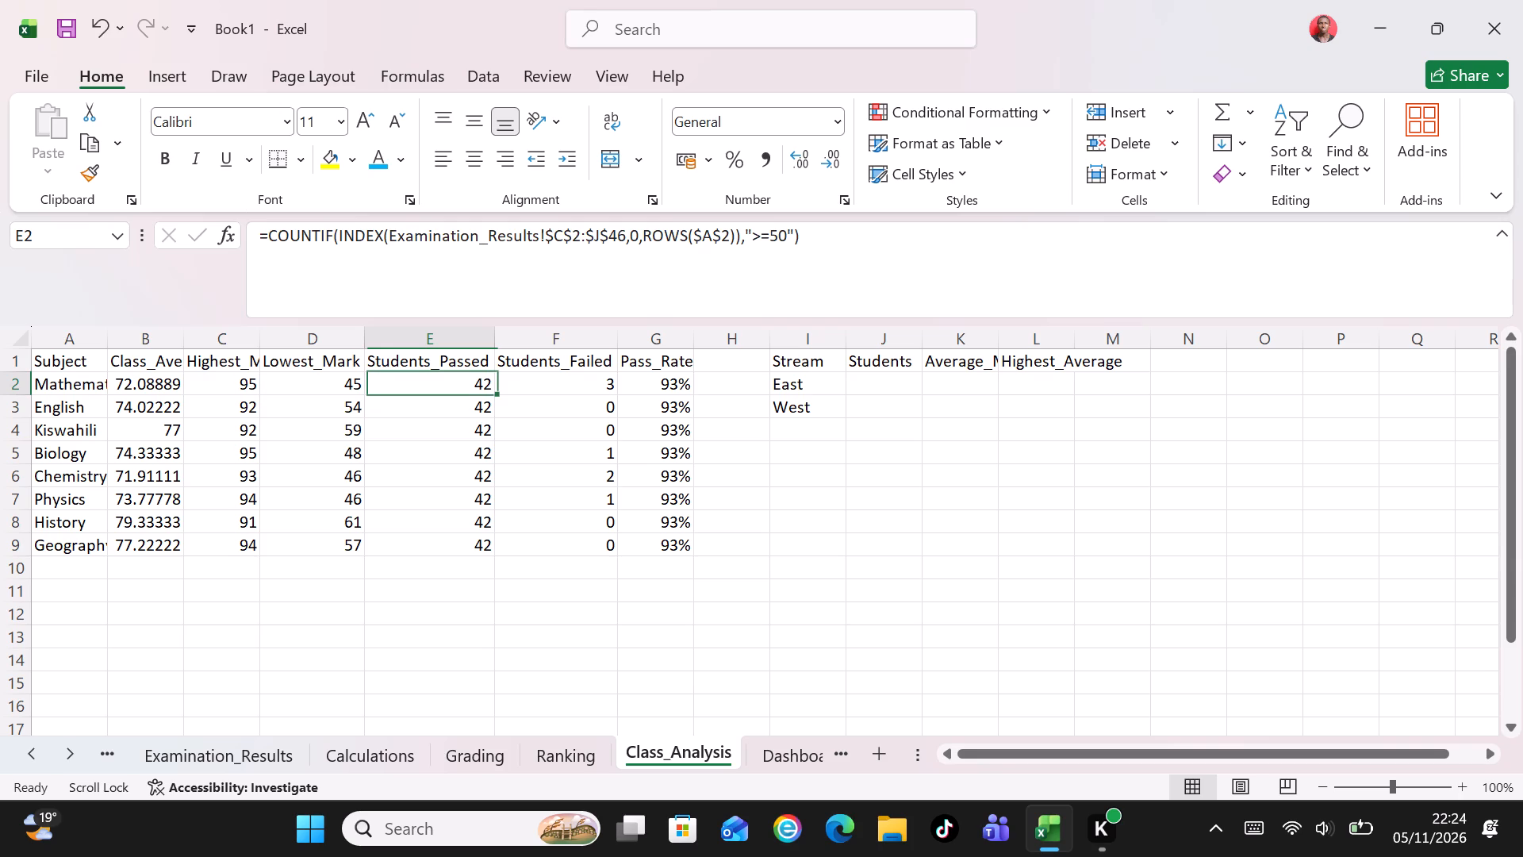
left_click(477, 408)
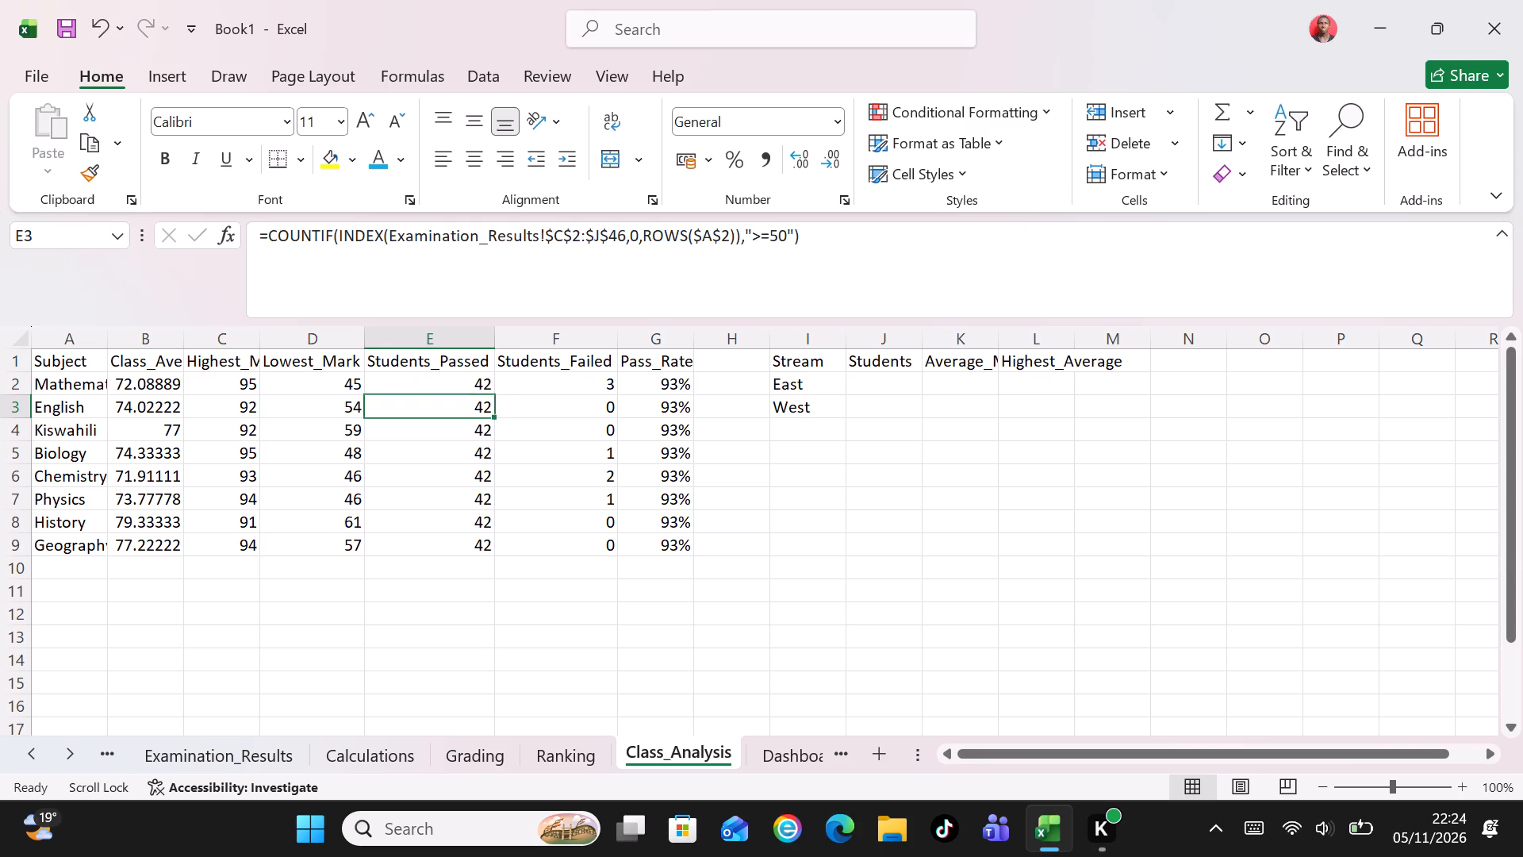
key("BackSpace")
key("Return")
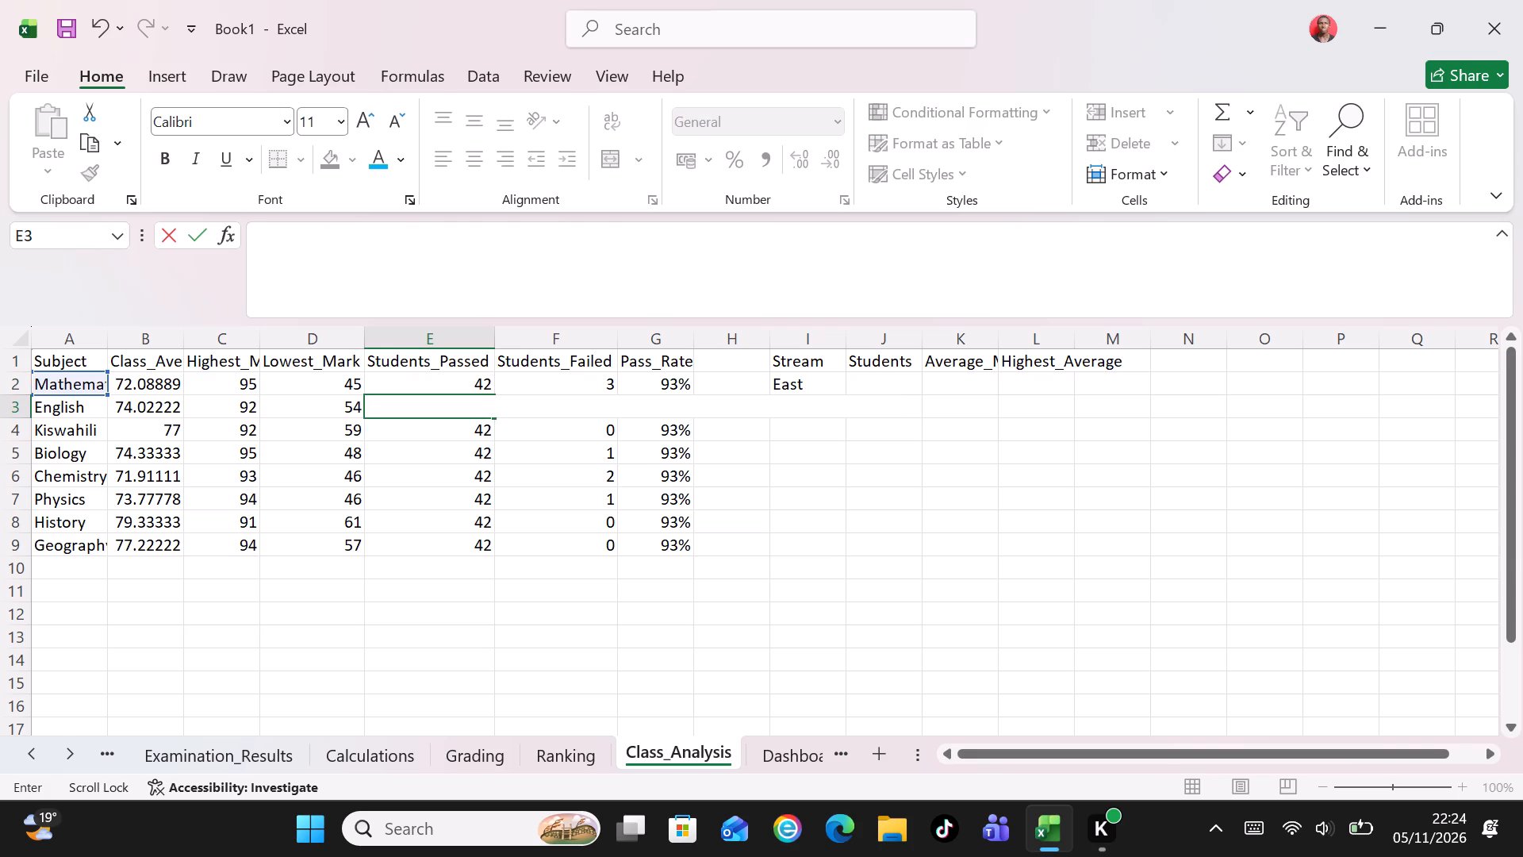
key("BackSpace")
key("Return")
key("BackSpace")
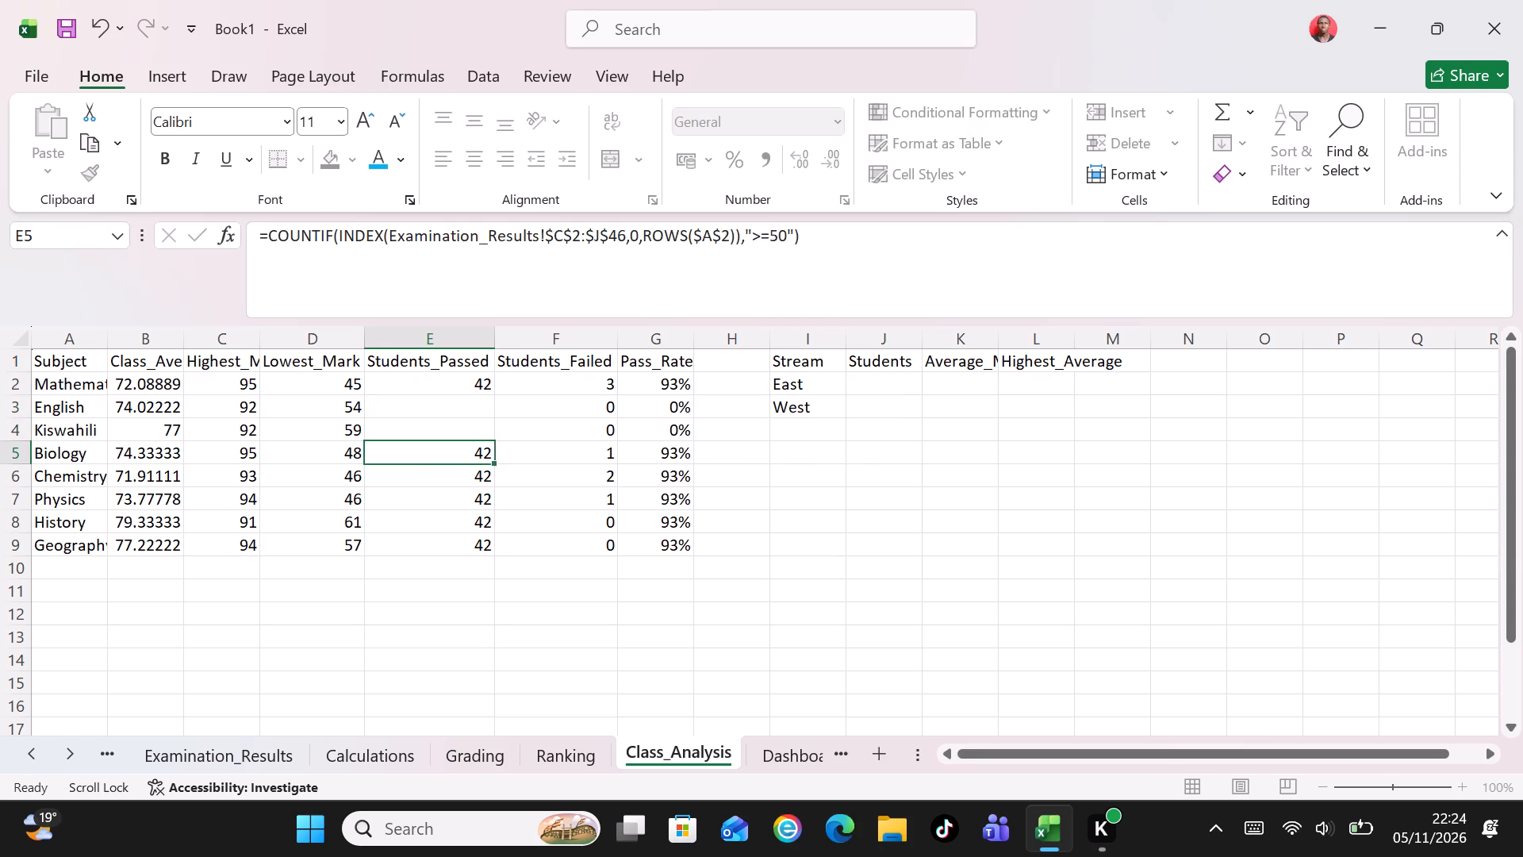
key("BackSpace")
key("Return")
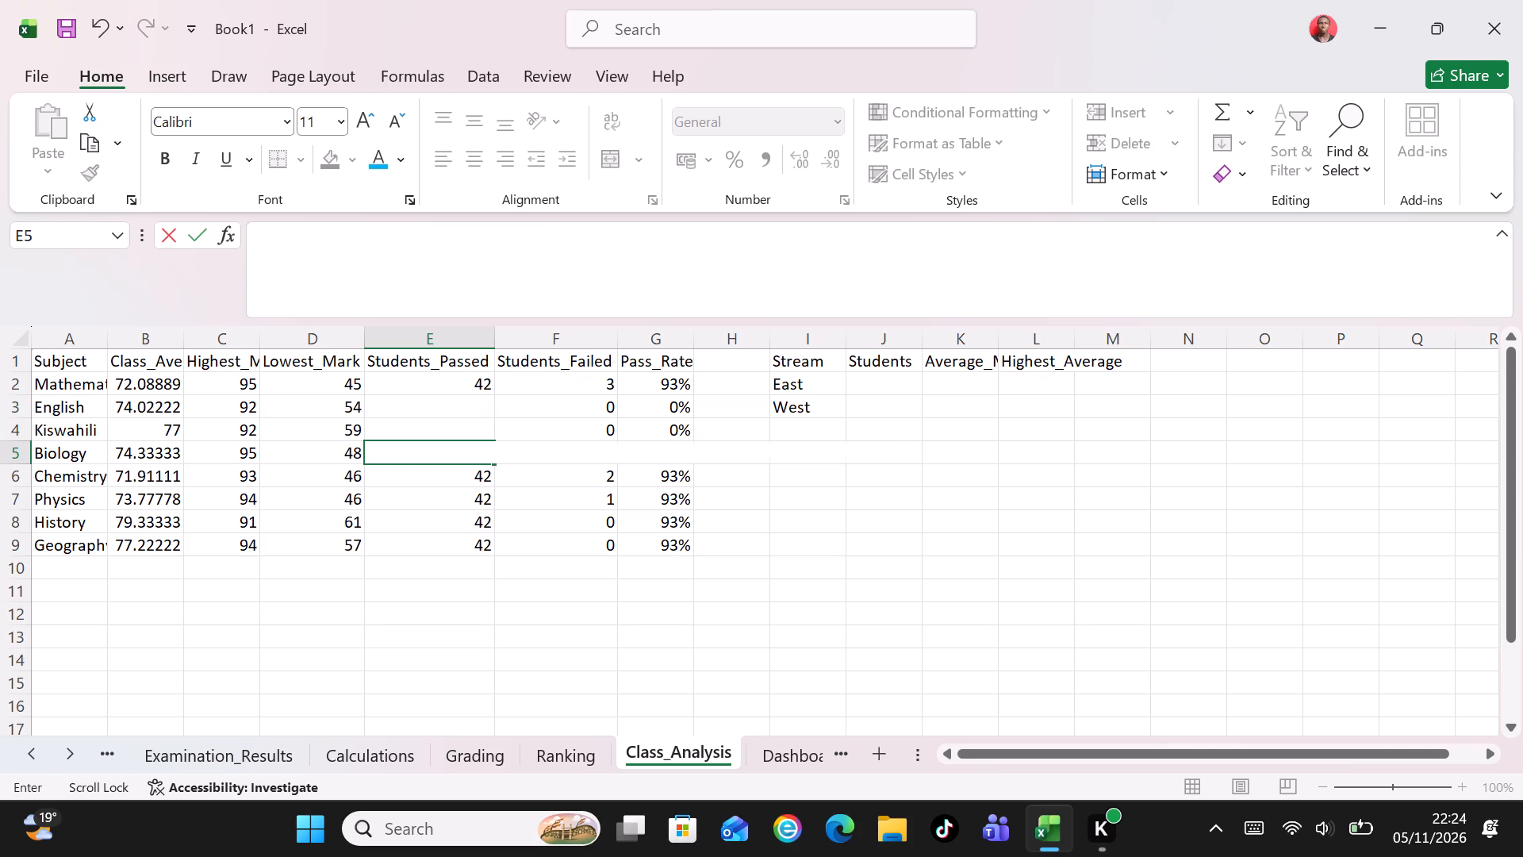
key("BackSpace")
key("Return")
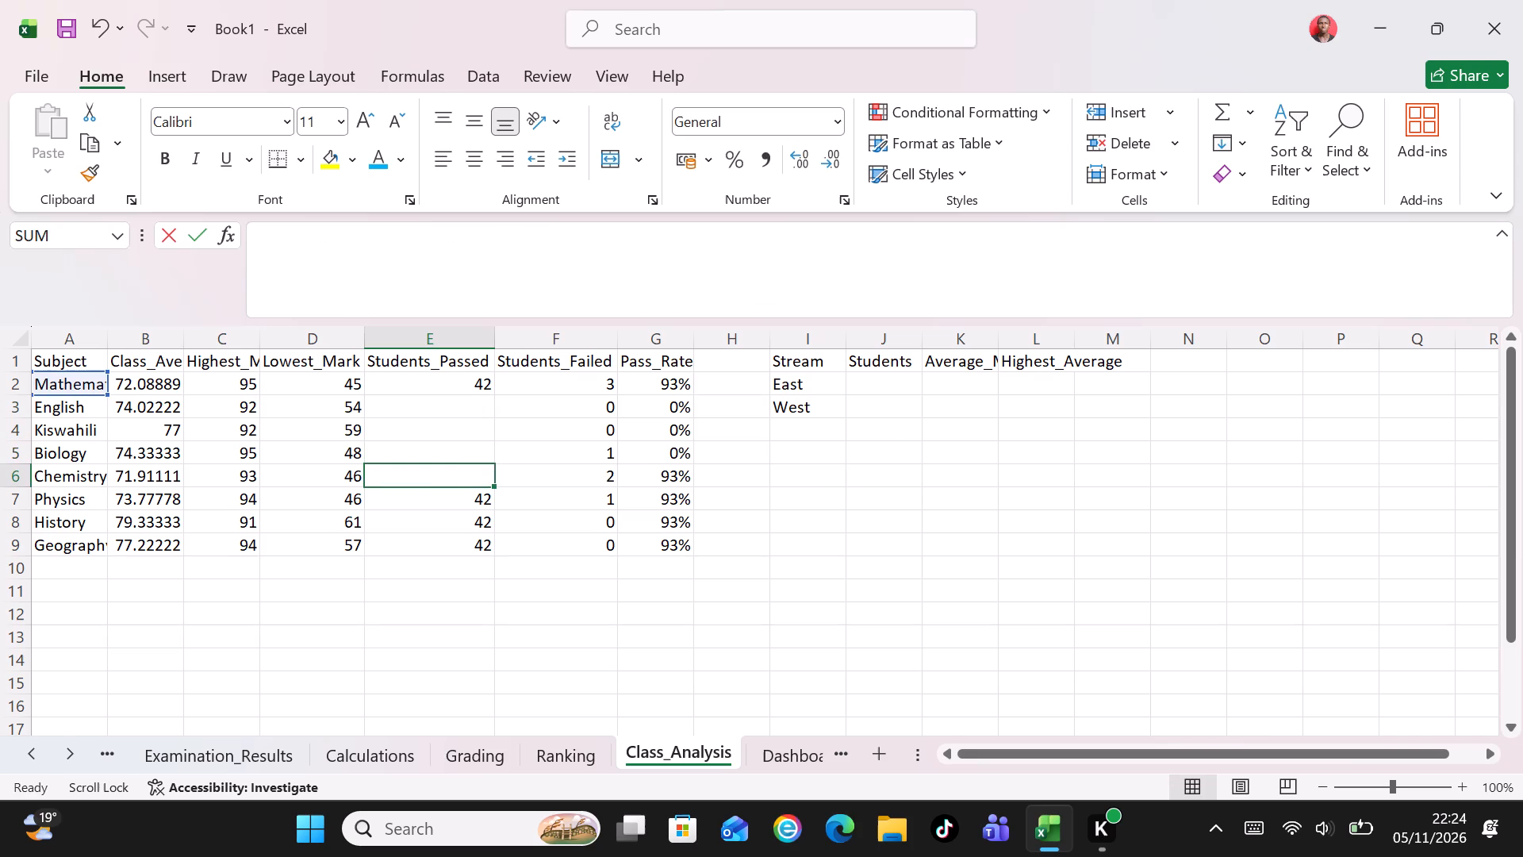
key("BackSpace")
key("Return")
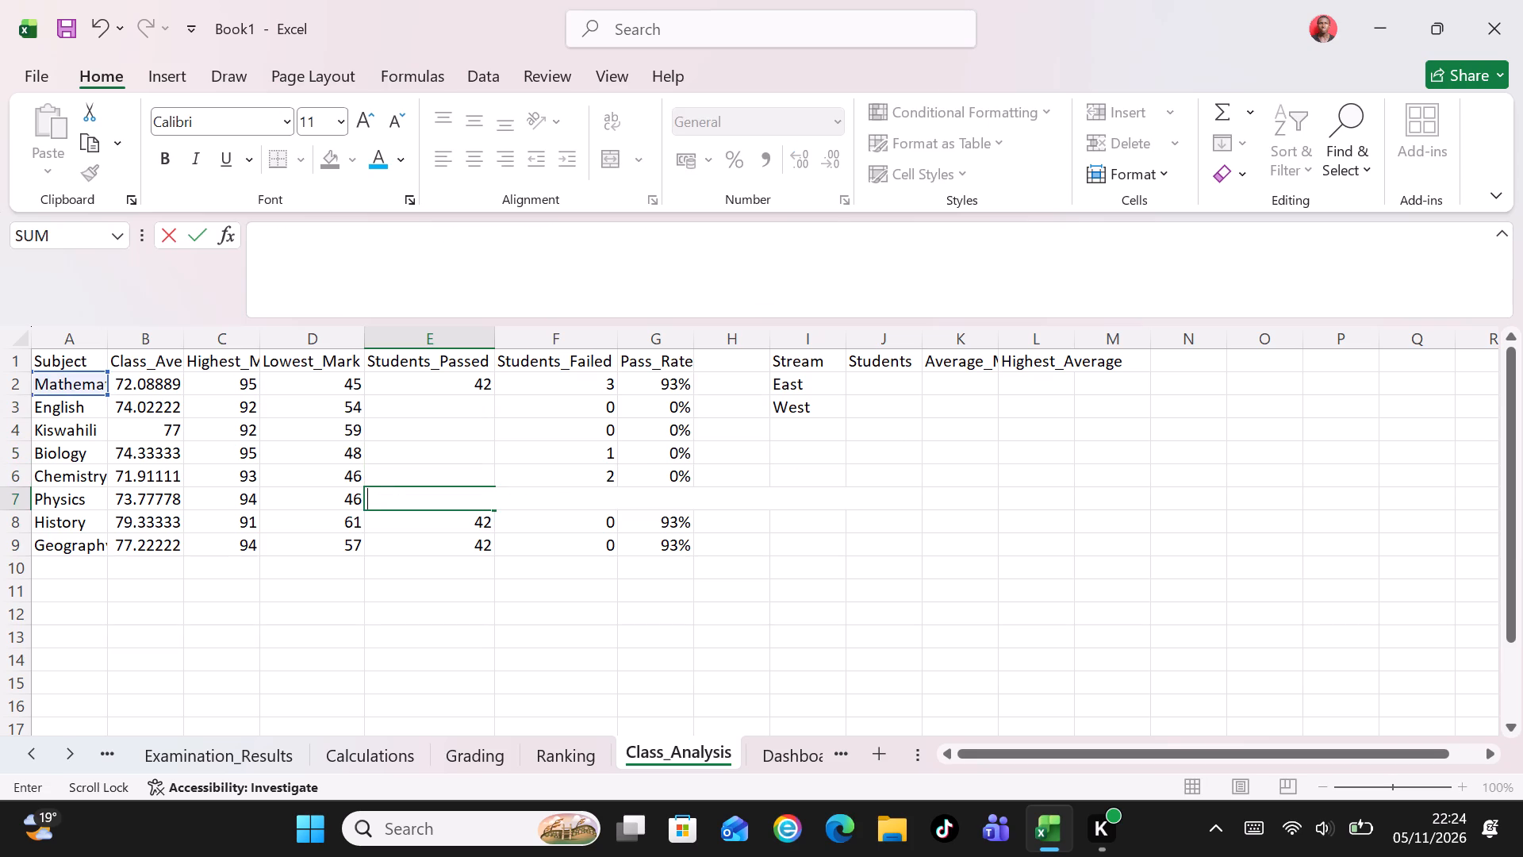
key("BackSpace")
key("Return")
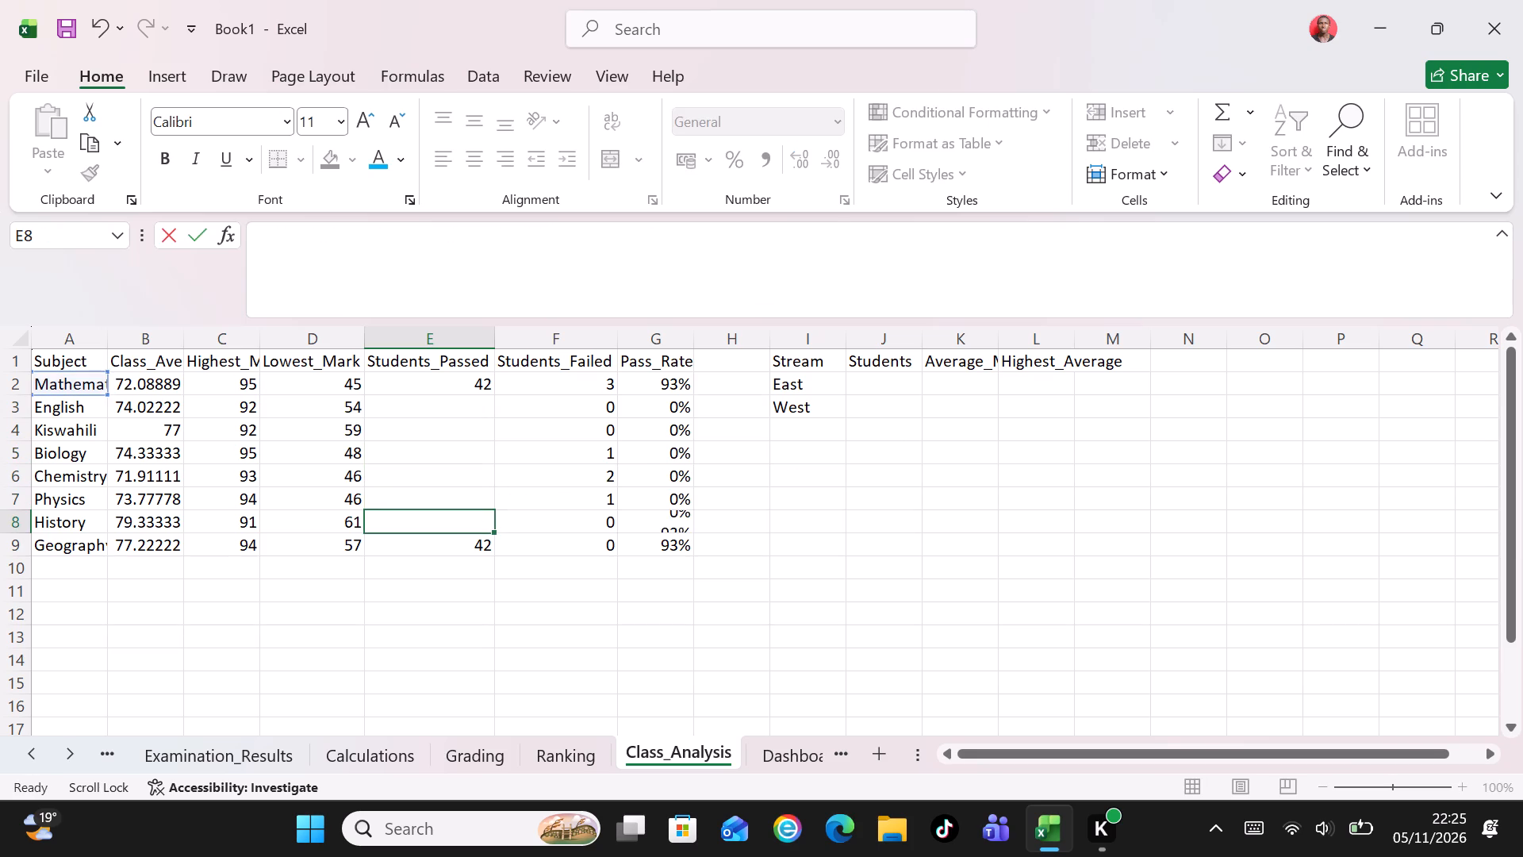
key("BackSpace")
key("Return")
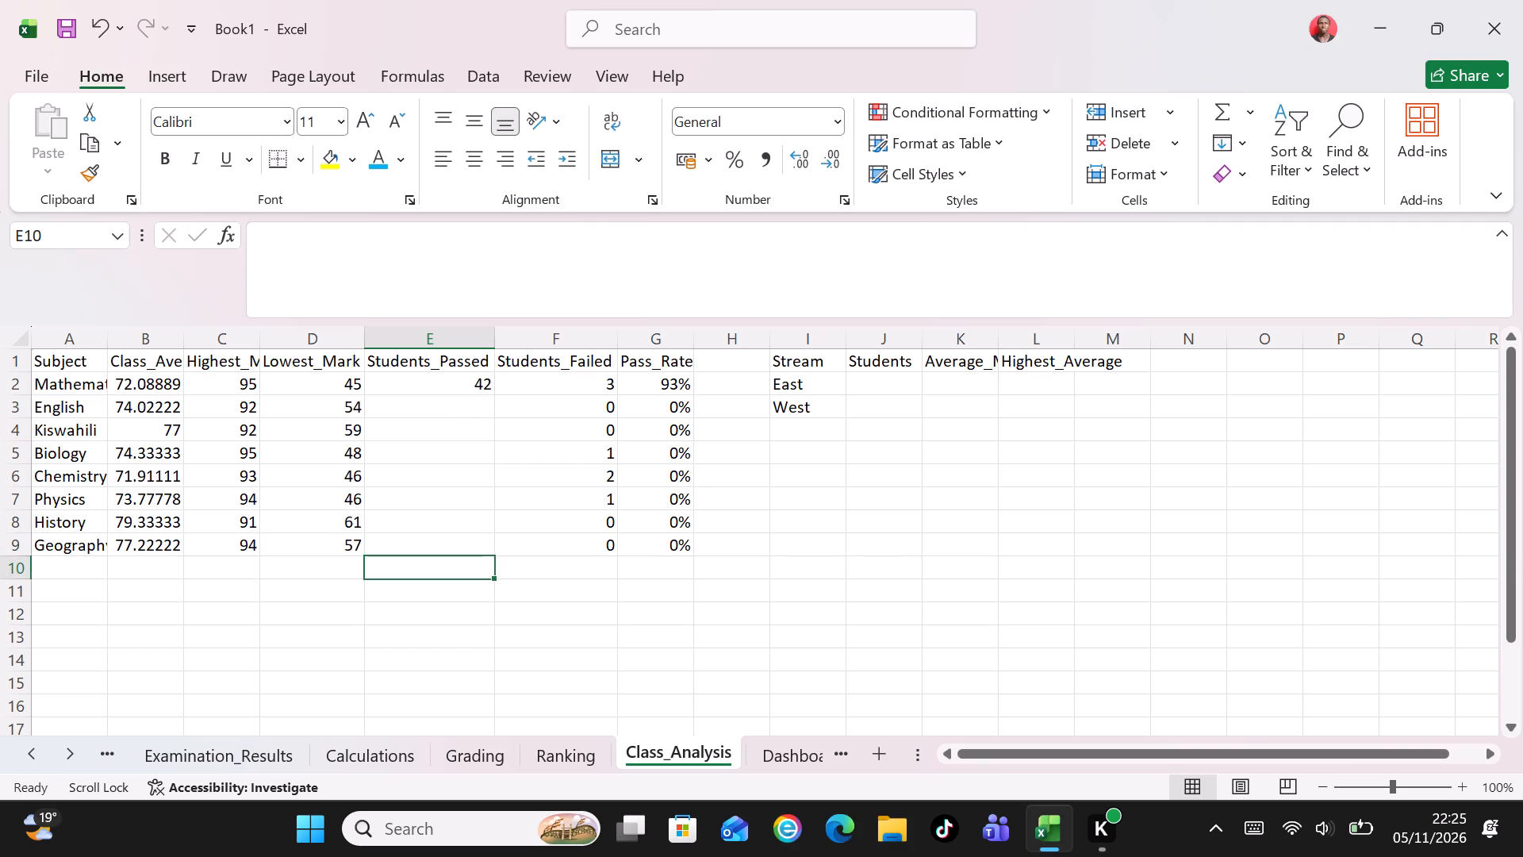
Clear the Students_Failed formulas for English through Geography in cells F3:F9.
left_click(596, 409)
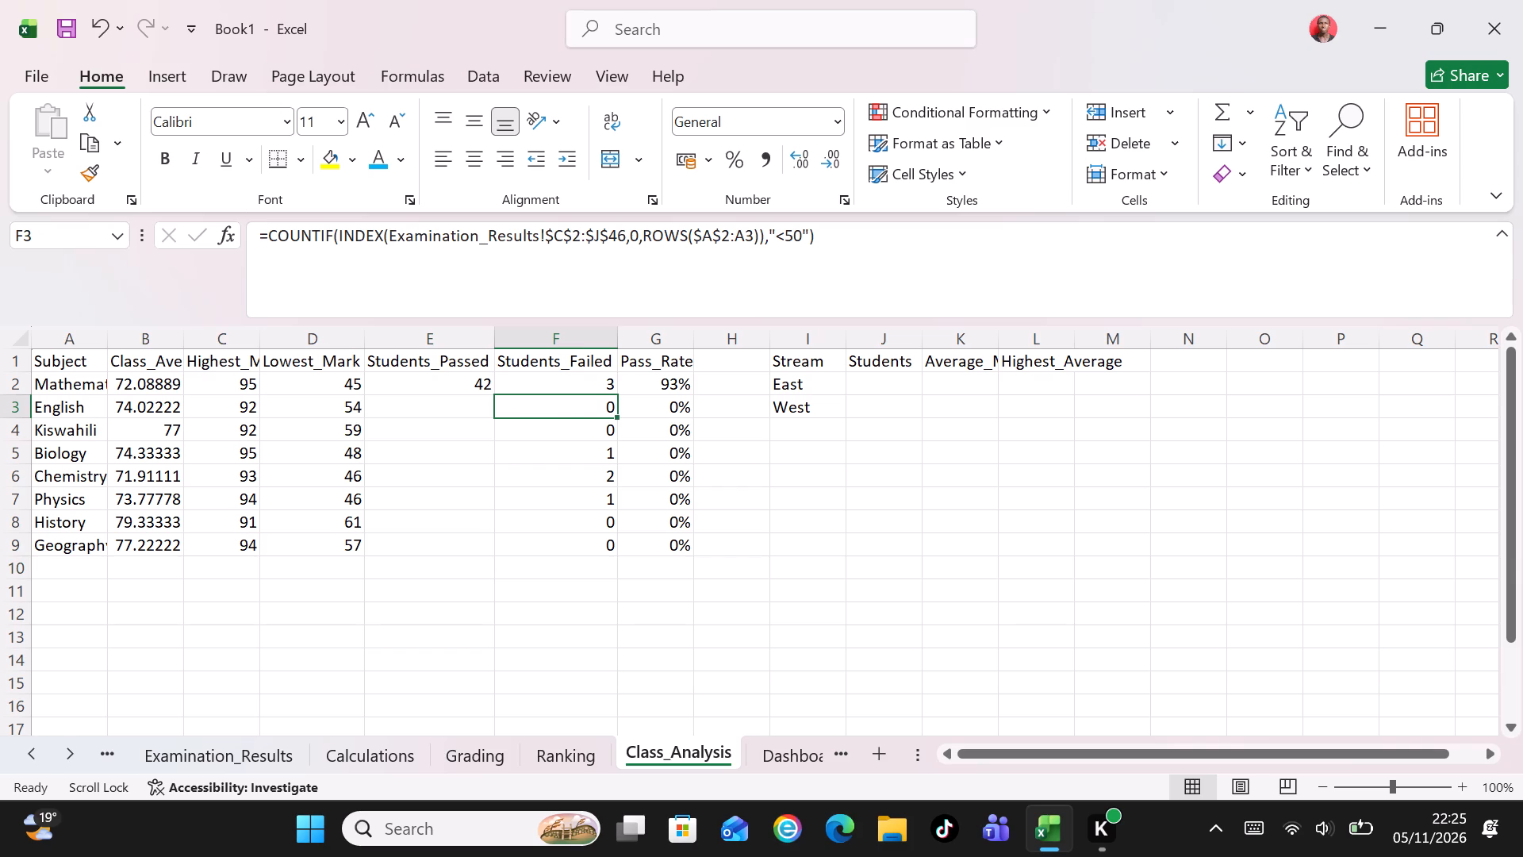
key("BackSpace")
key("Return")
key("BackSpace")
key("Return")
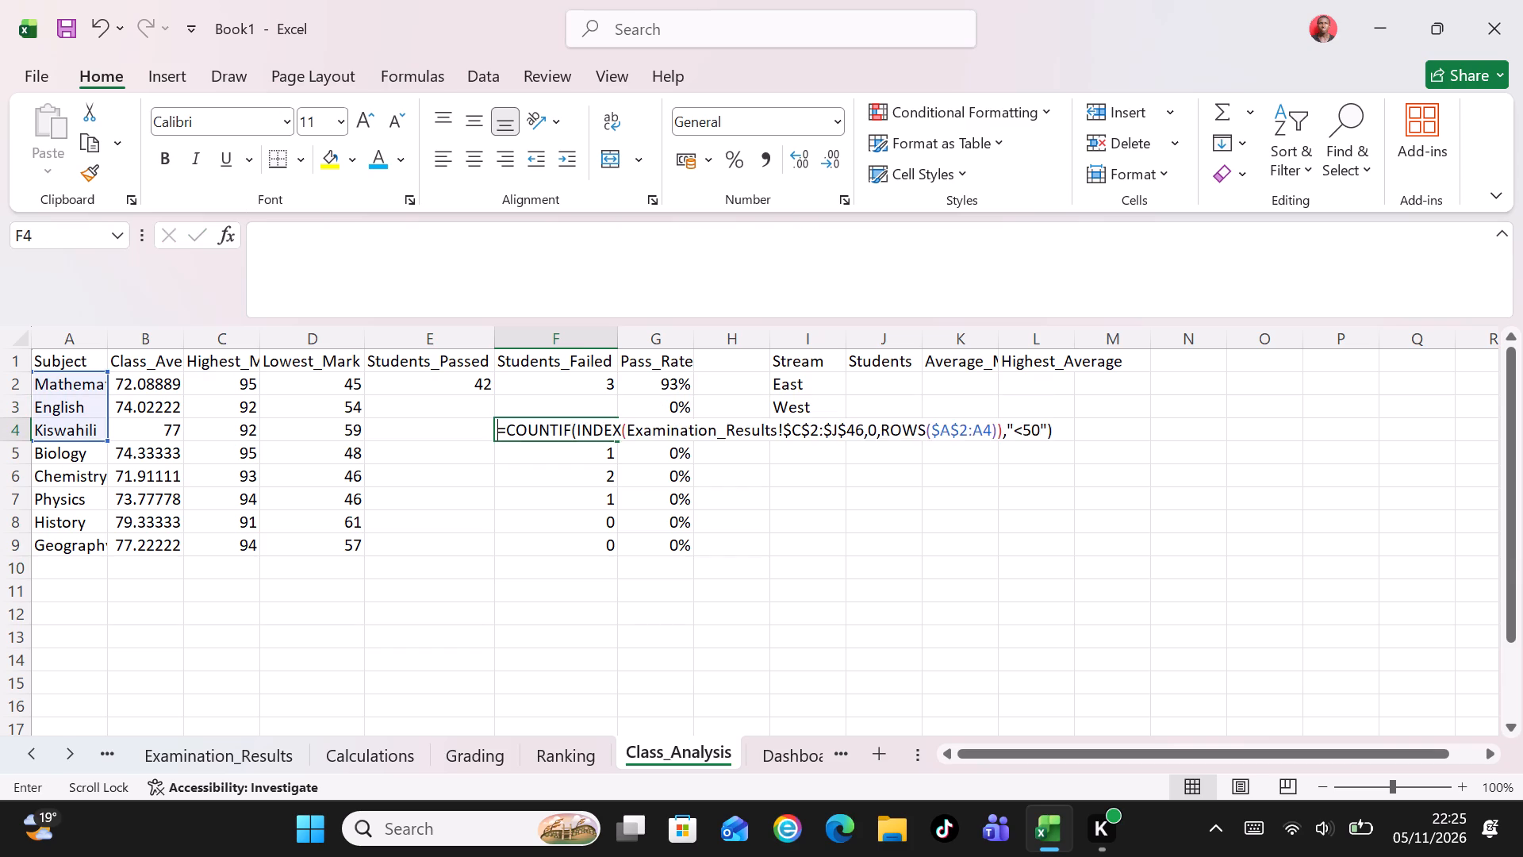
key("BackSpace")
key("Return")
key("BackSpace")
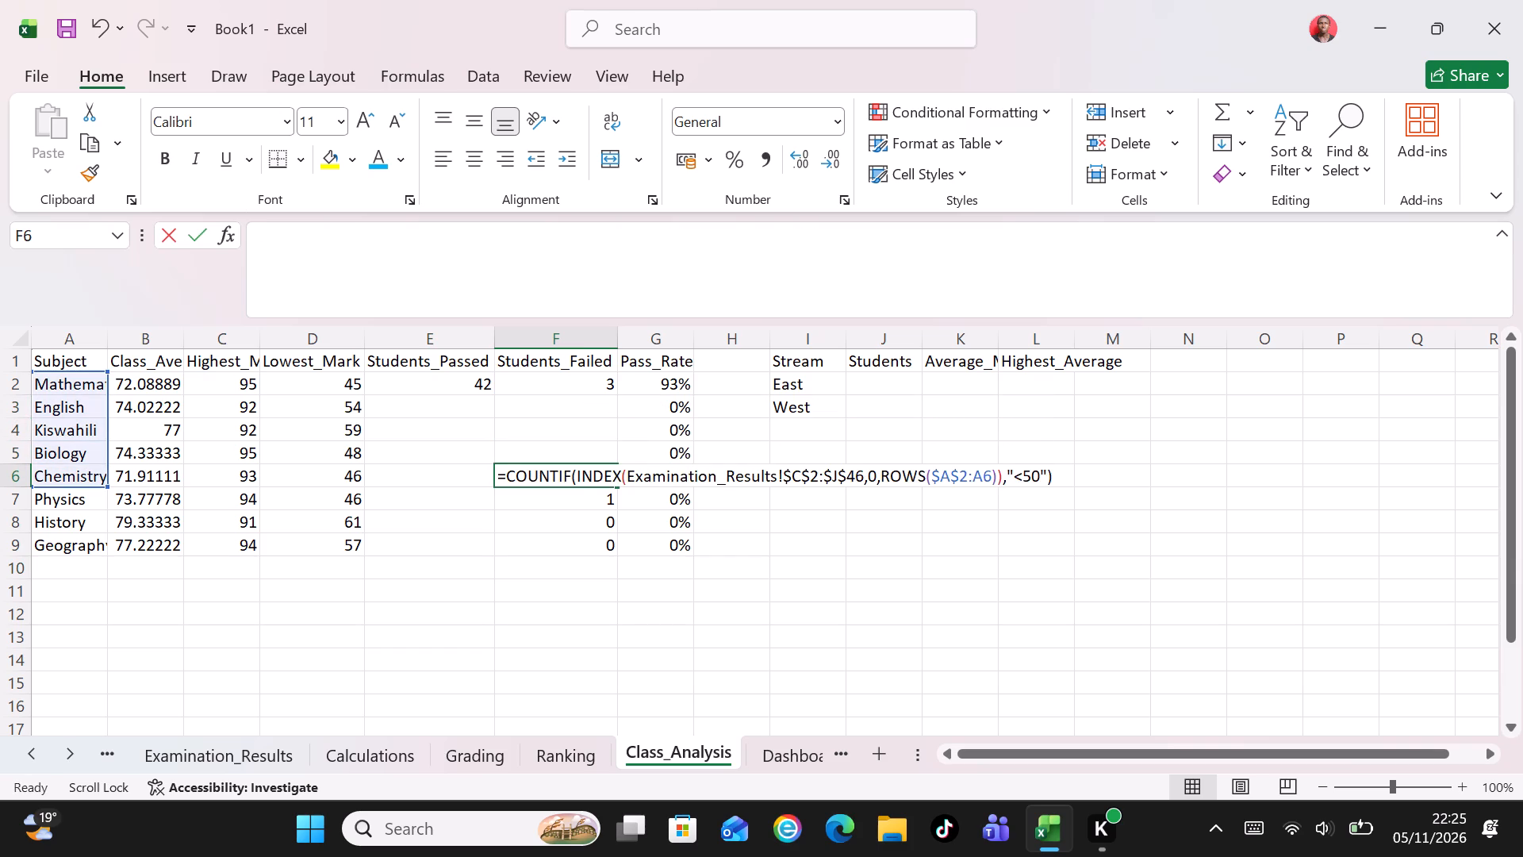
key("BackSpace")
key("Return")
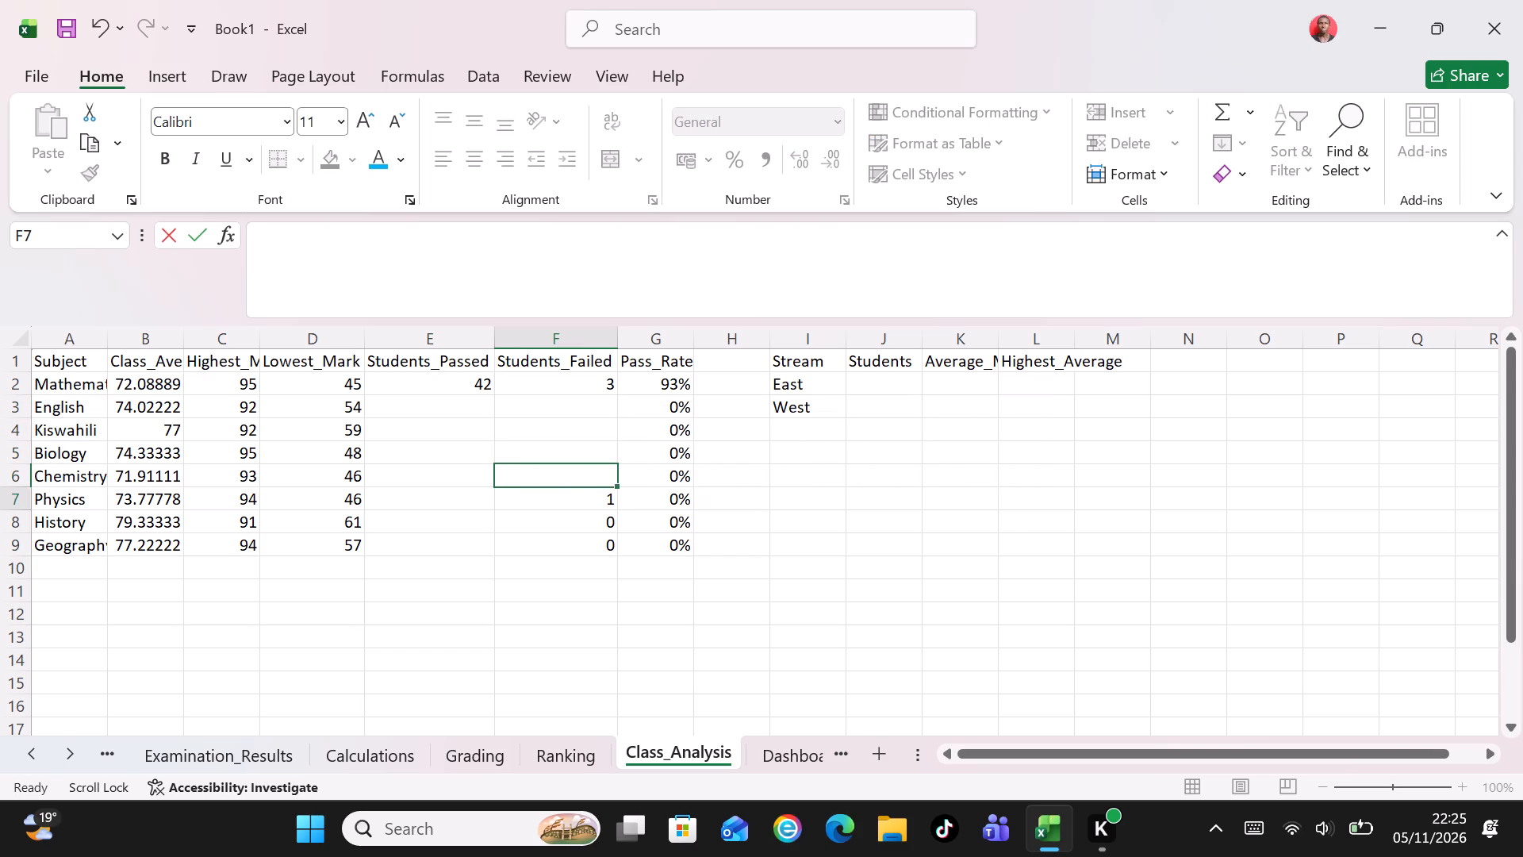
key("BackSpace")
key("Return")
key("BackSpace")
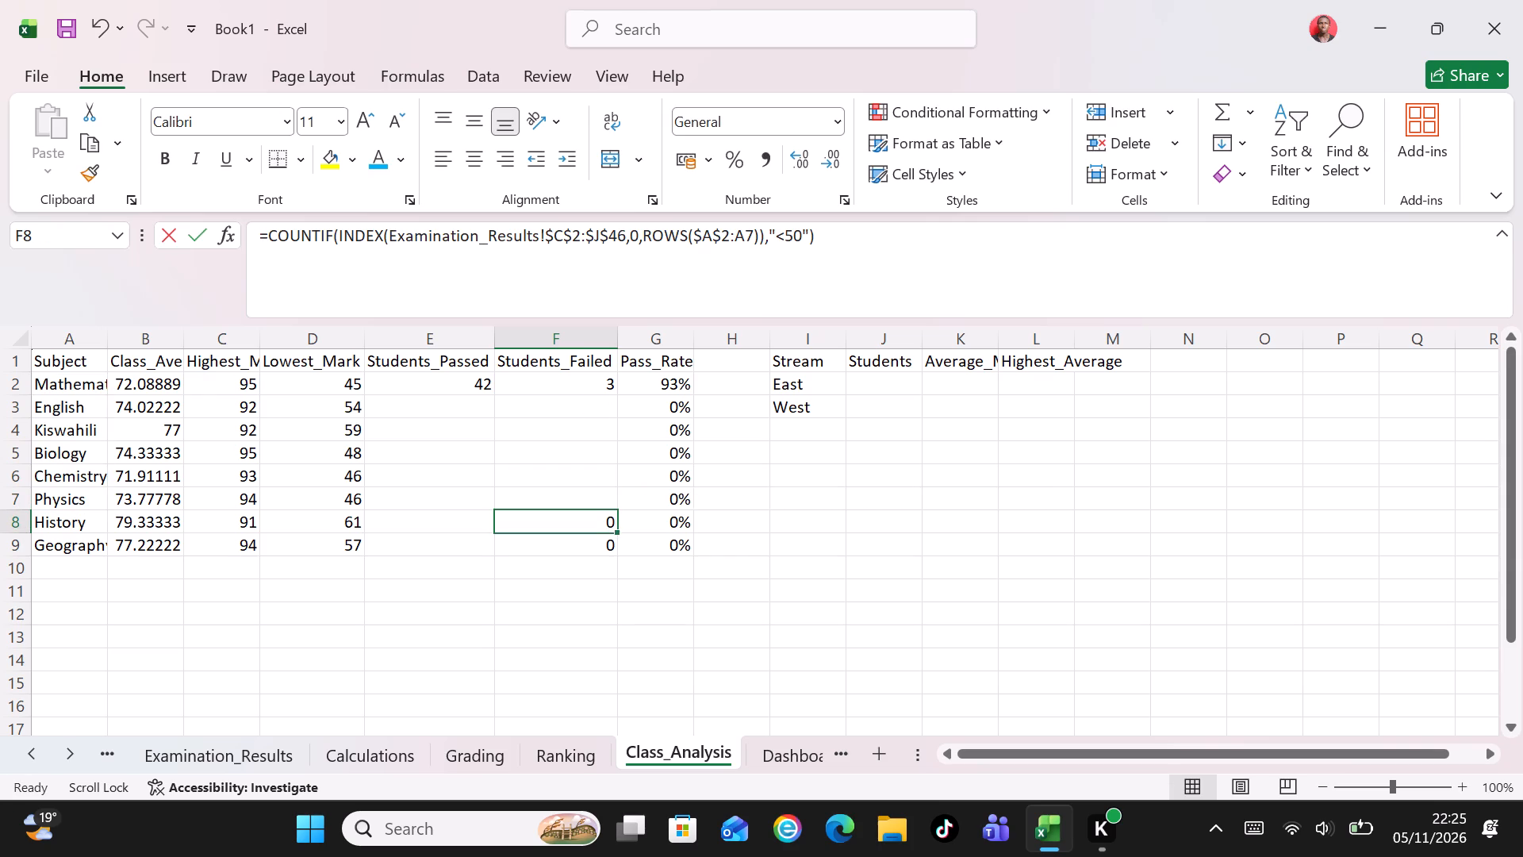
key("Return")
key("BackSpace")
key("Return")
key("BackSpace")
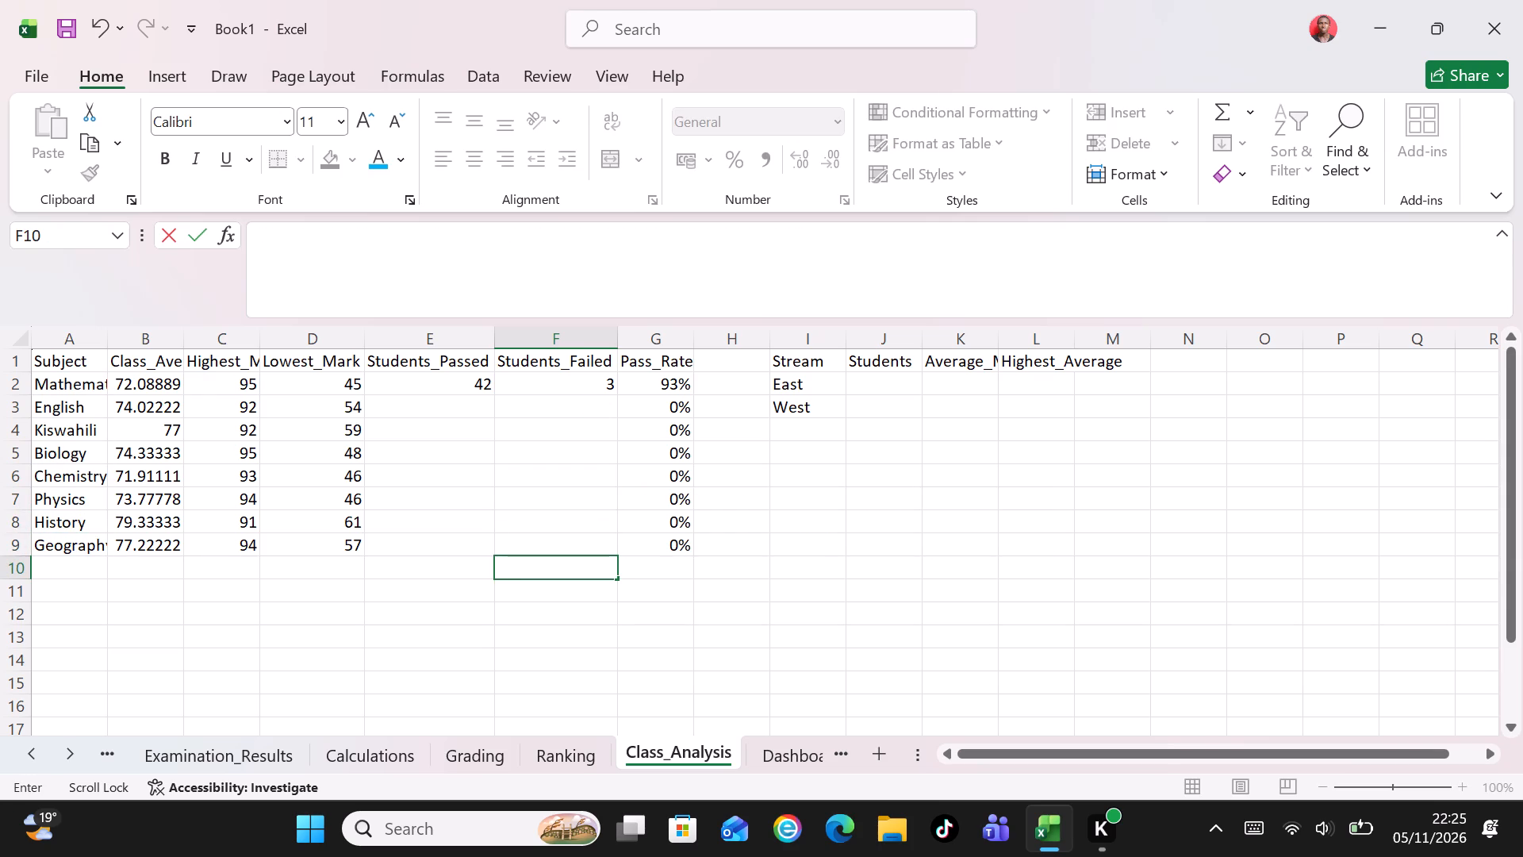
Copy the Mathematics Students_Passed formula from E2 into E3:E9 for the remaining subjects.
left_click(485, 381)
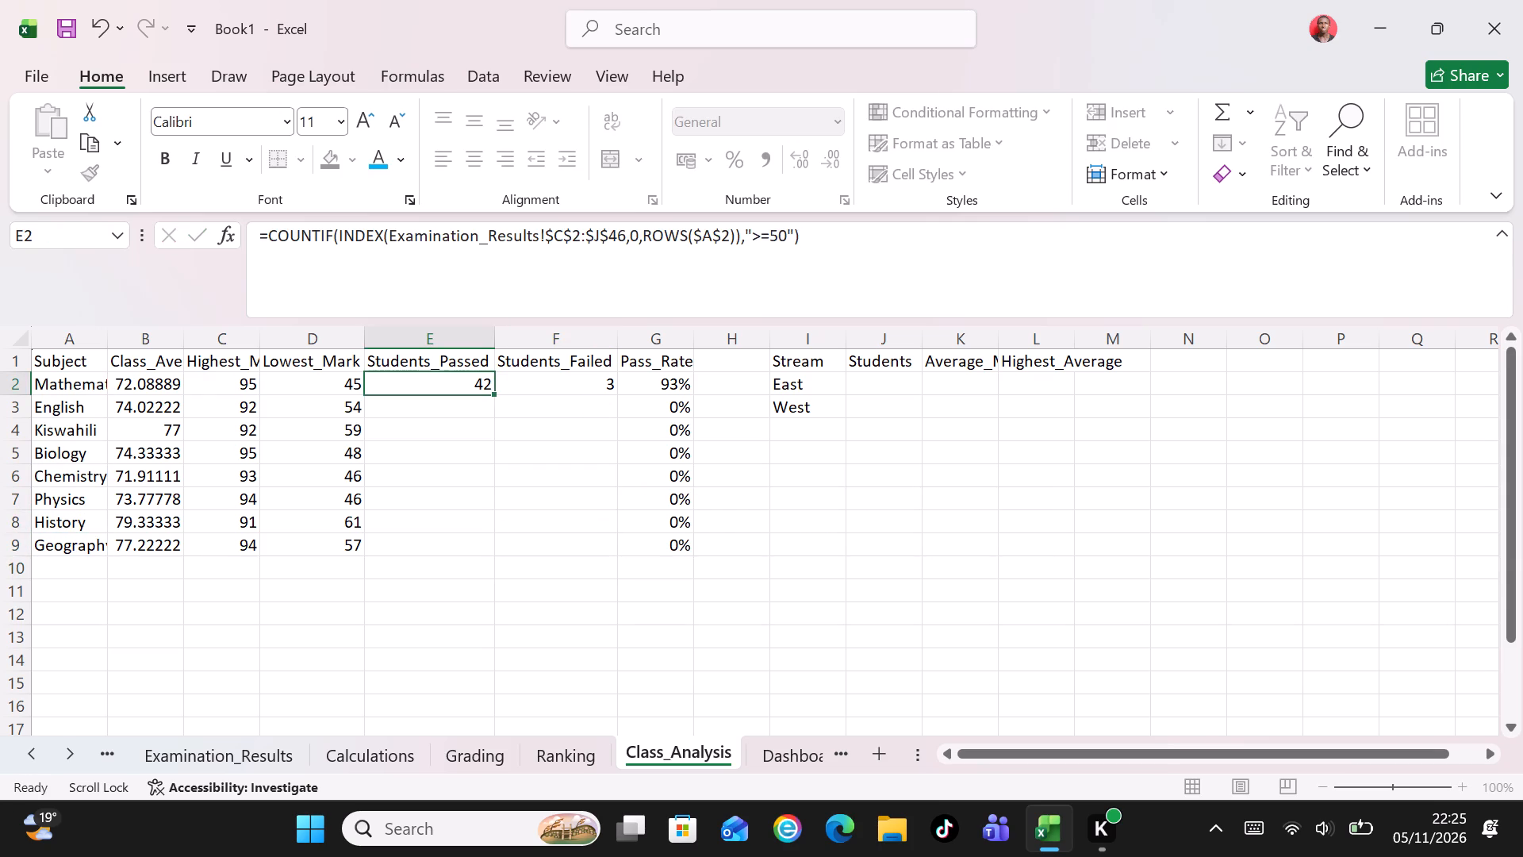
key("ctrl+c")
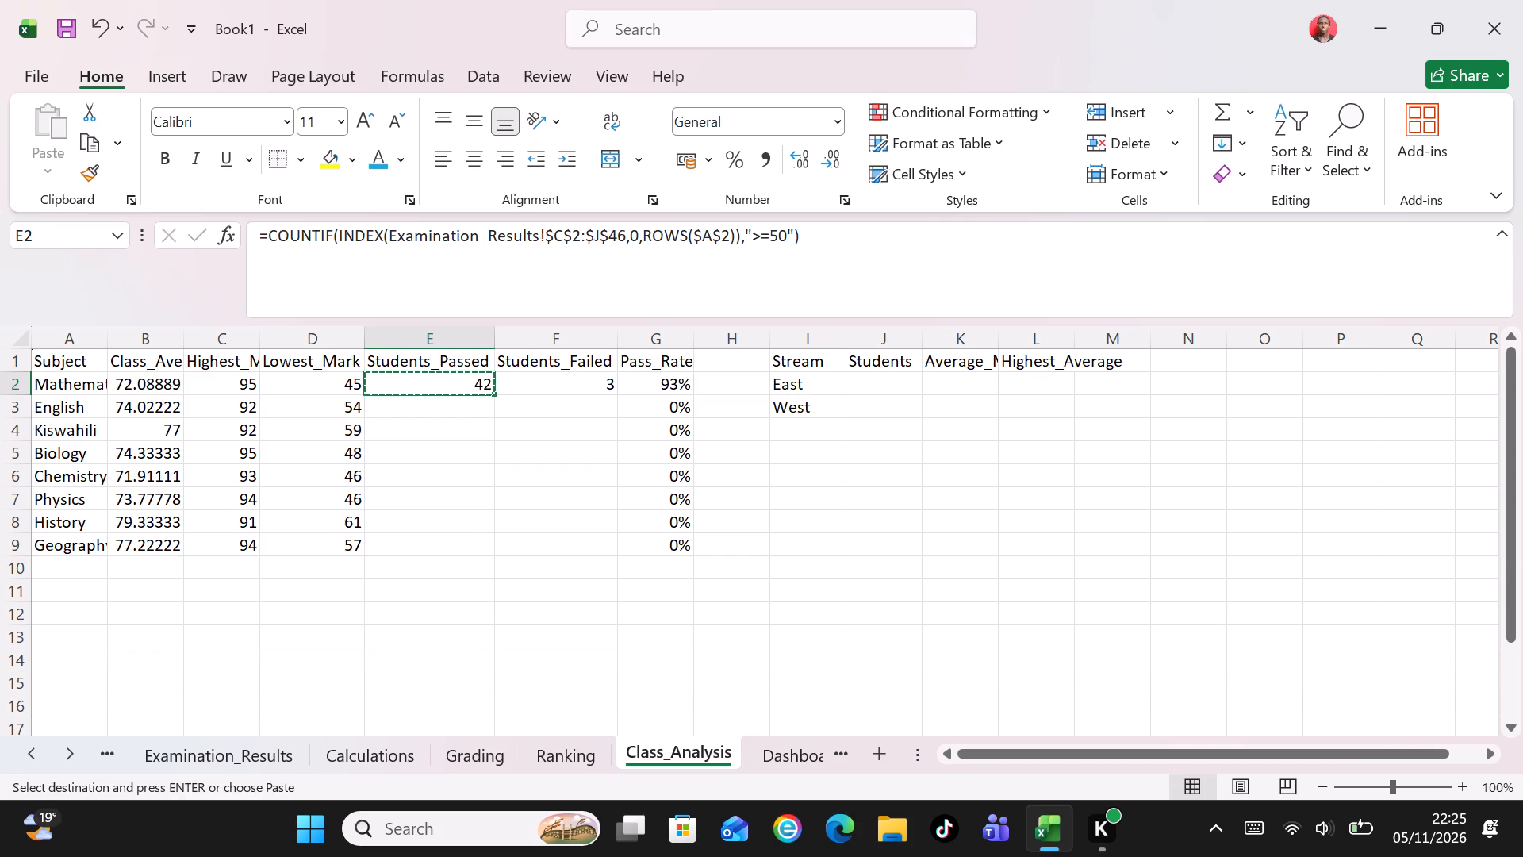
left_click(38, 236)
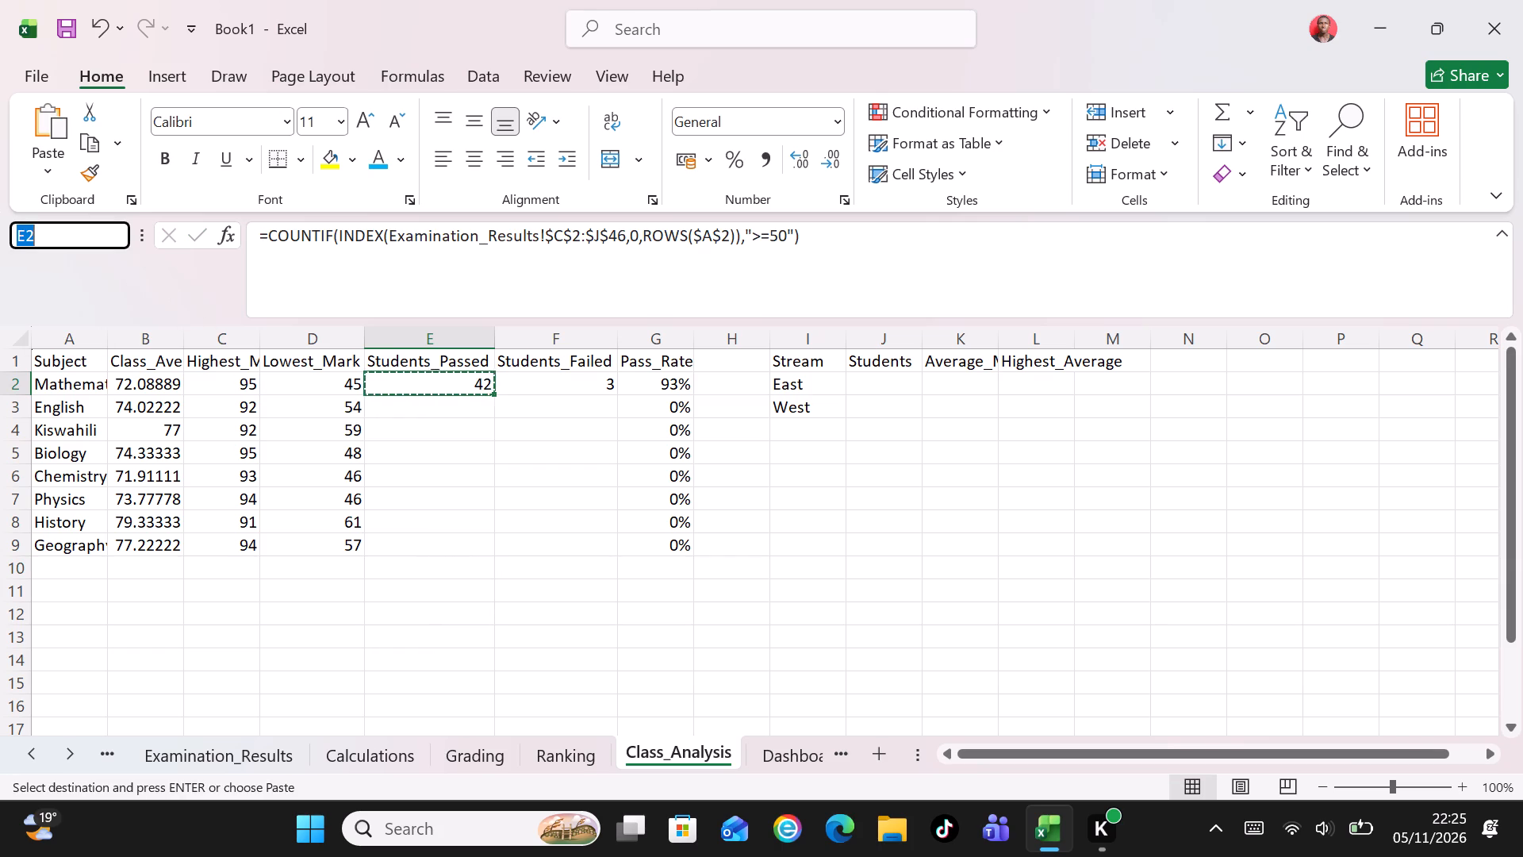
key("BackSpace")
type("E3")
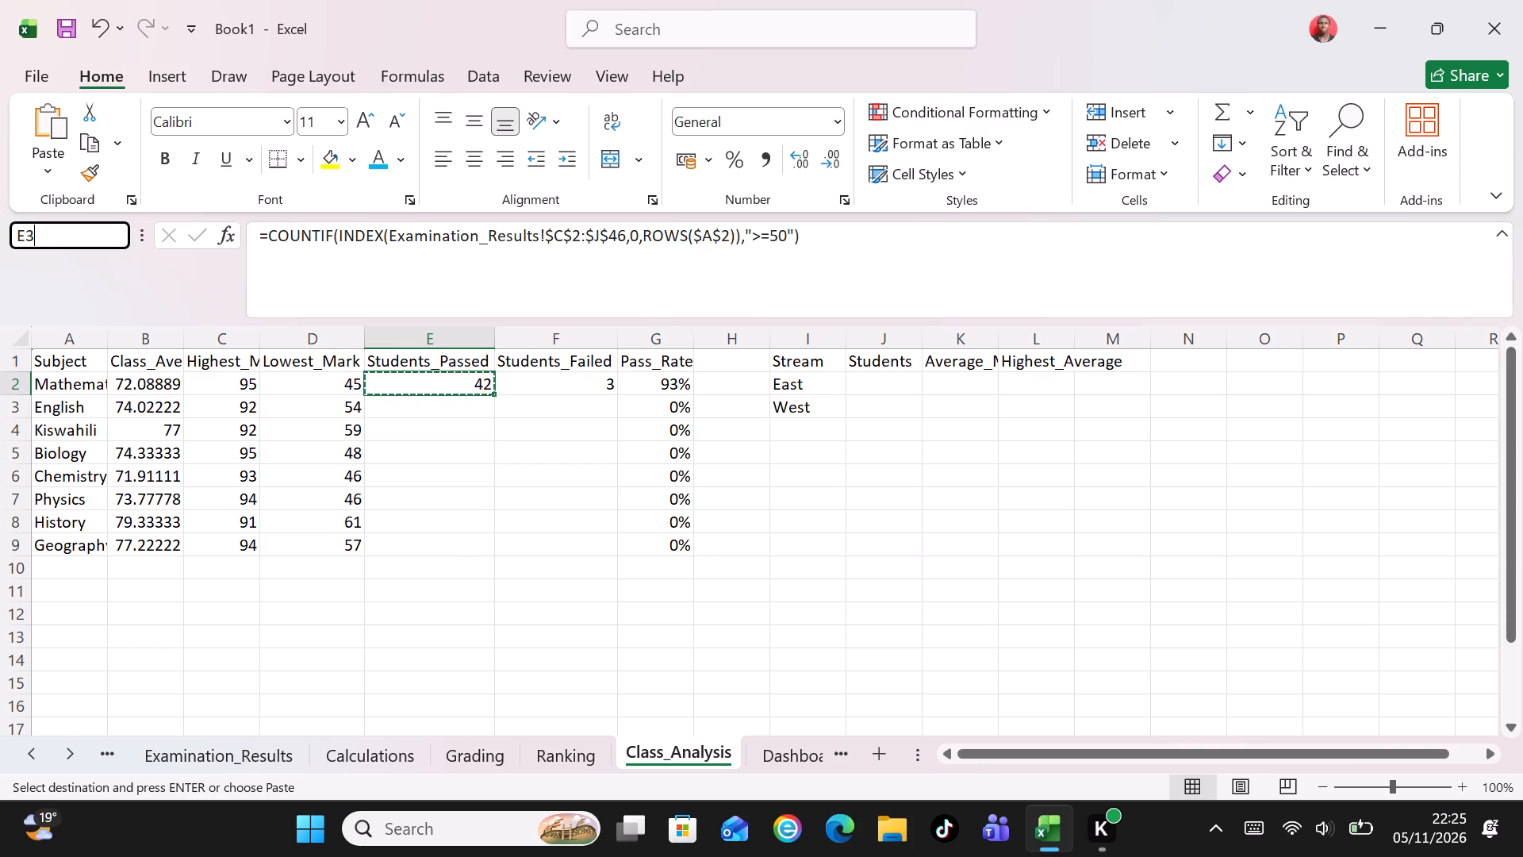
key("shift+colon")
type("E9")
key("Return")
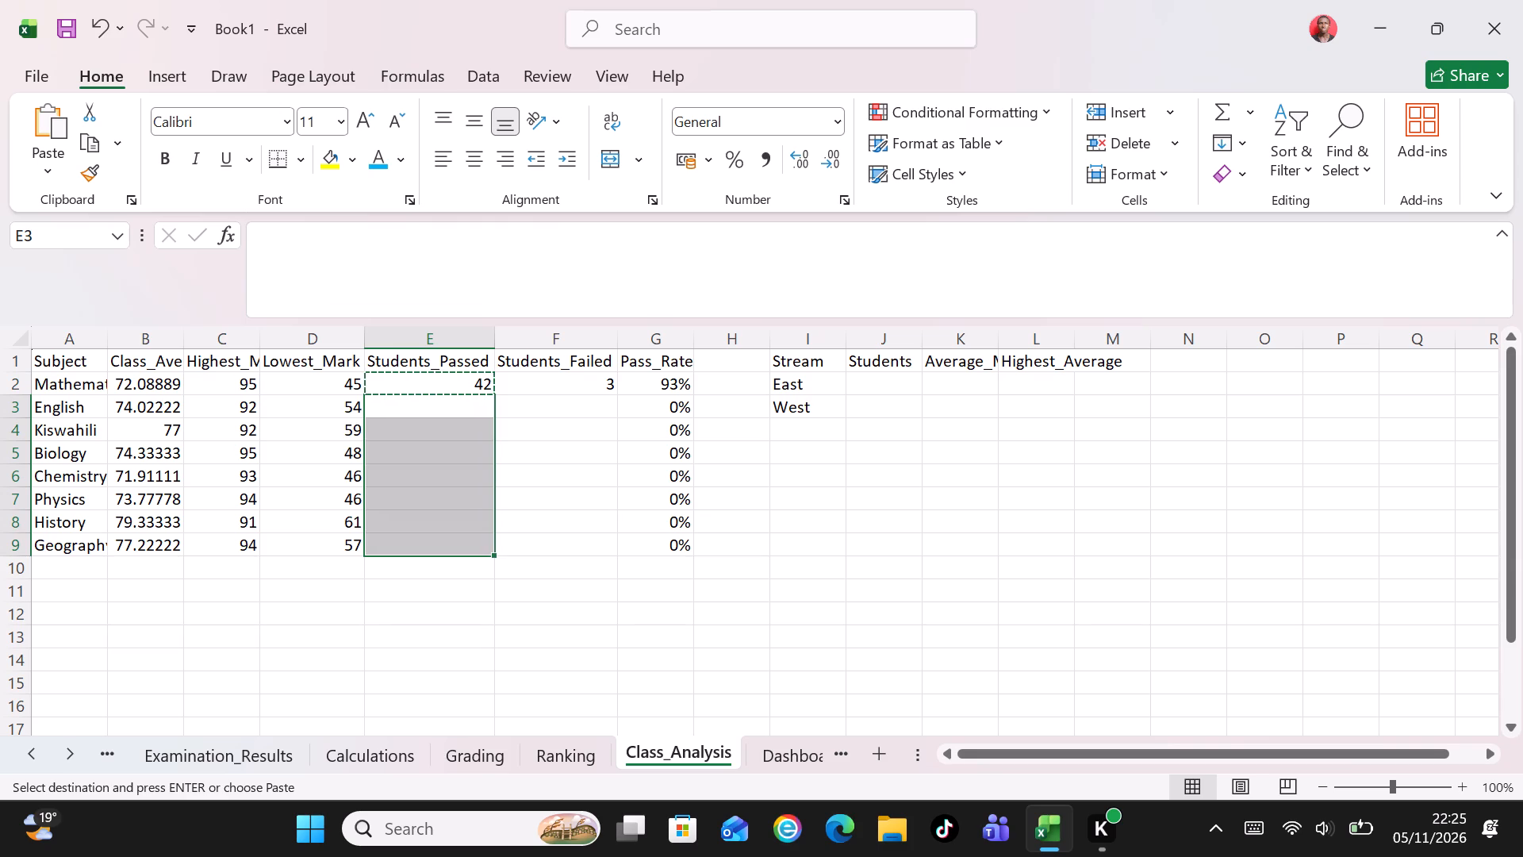
key("ctrl+v")
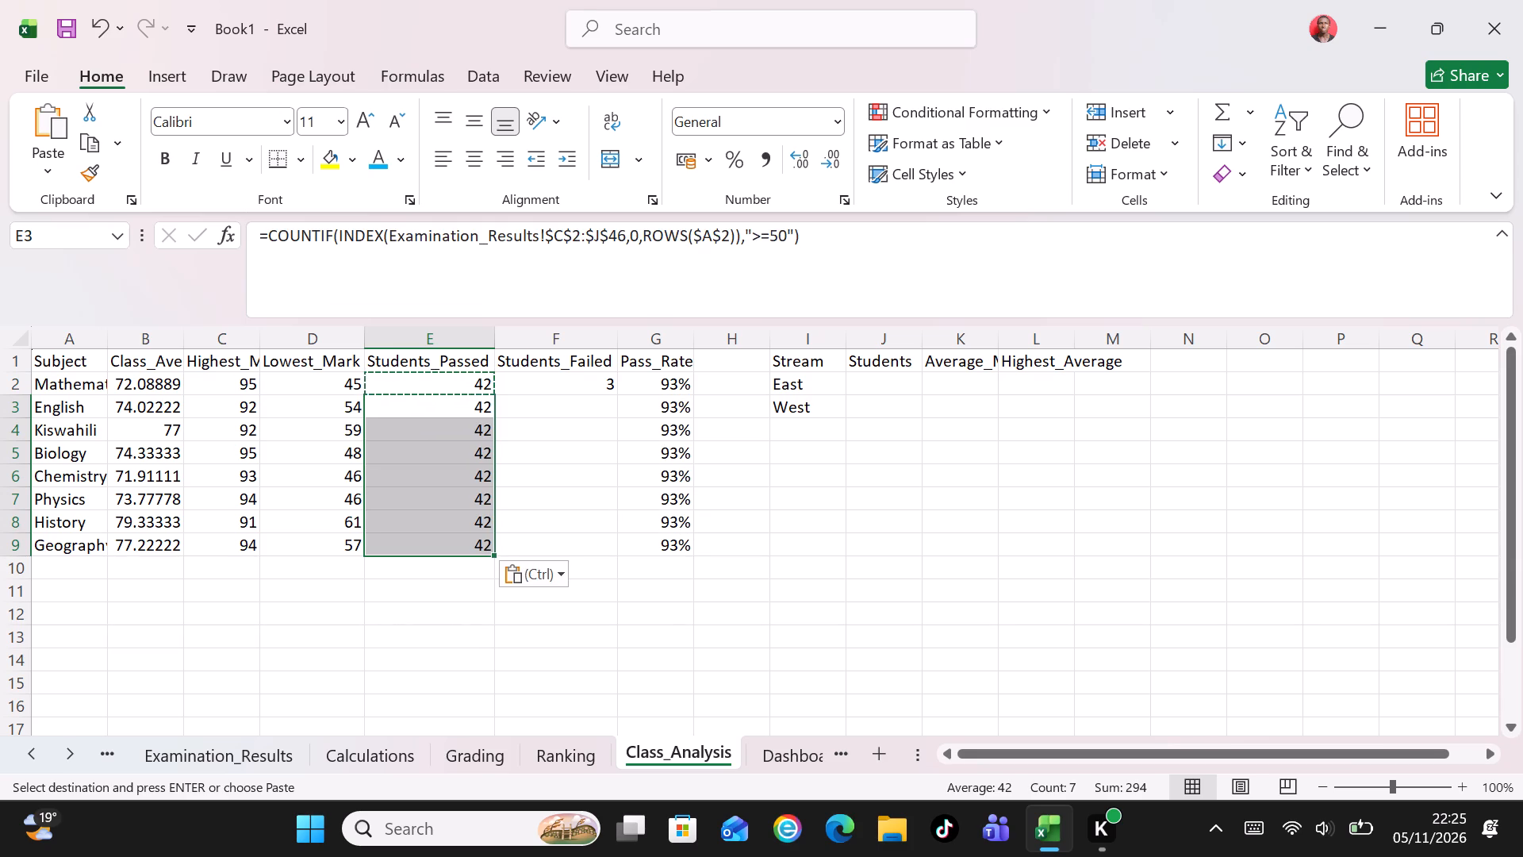
Copy the Mathematics Students_Failed formula from F2 into F3:F9 for the remaining subjects.
left_click(605, 392)
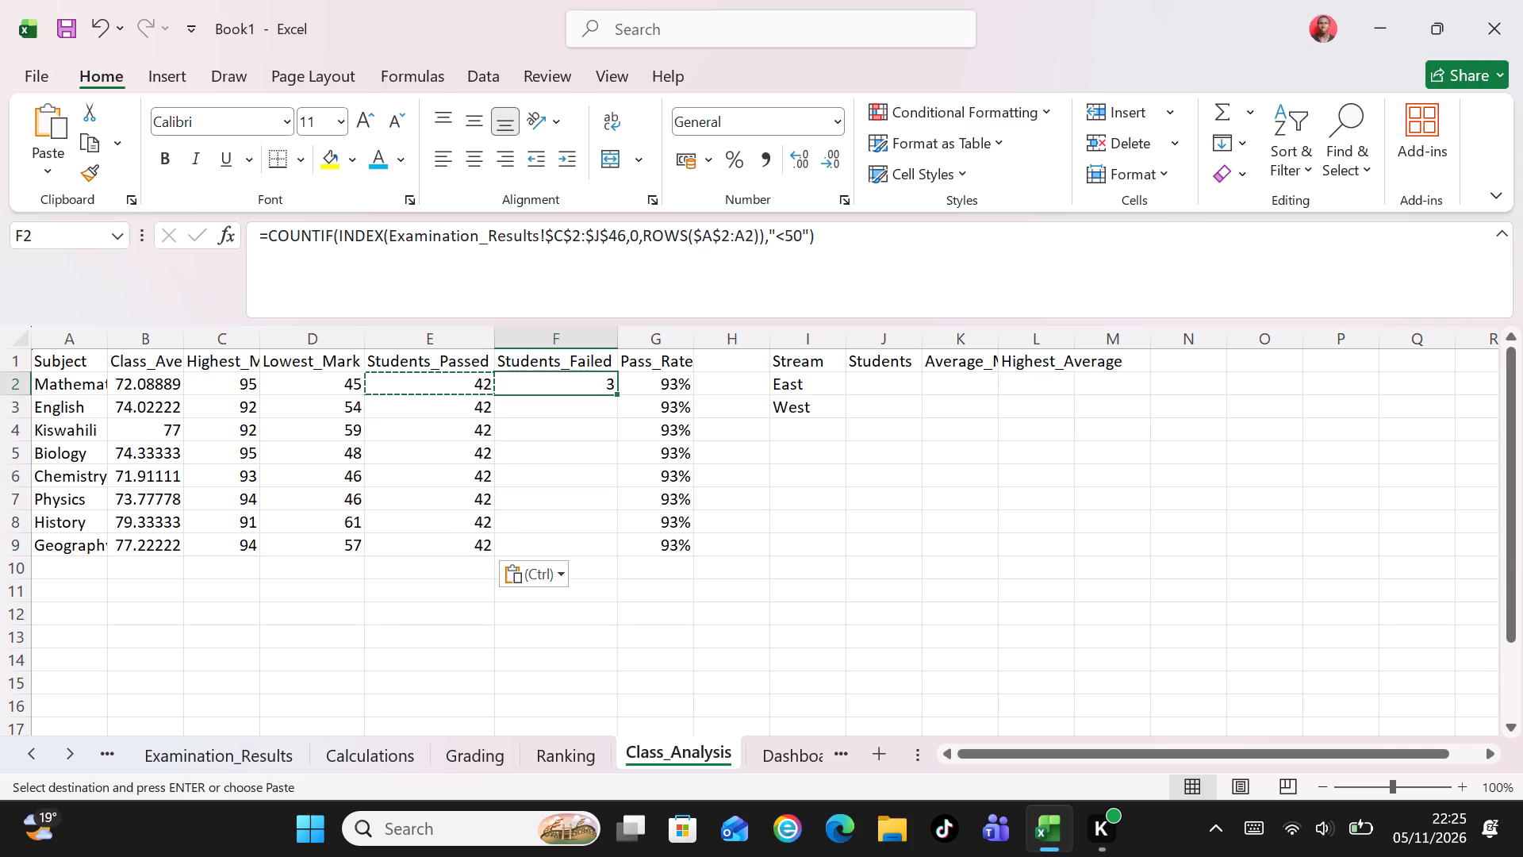
key("ctrl+c")
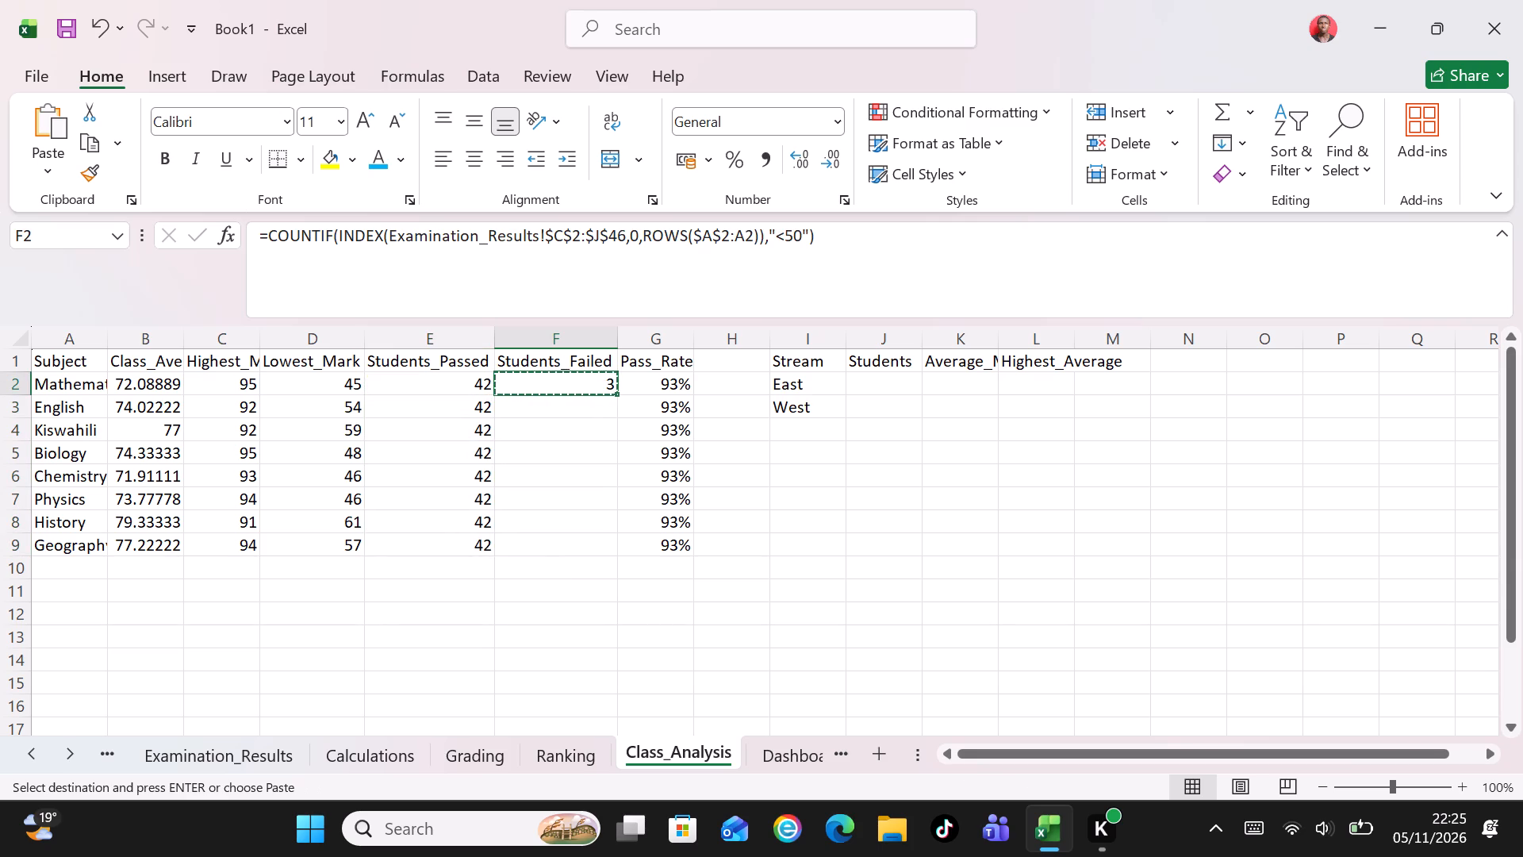
left_click(33, 234)
key("BackSpace")
type("F3")
type(":F9")
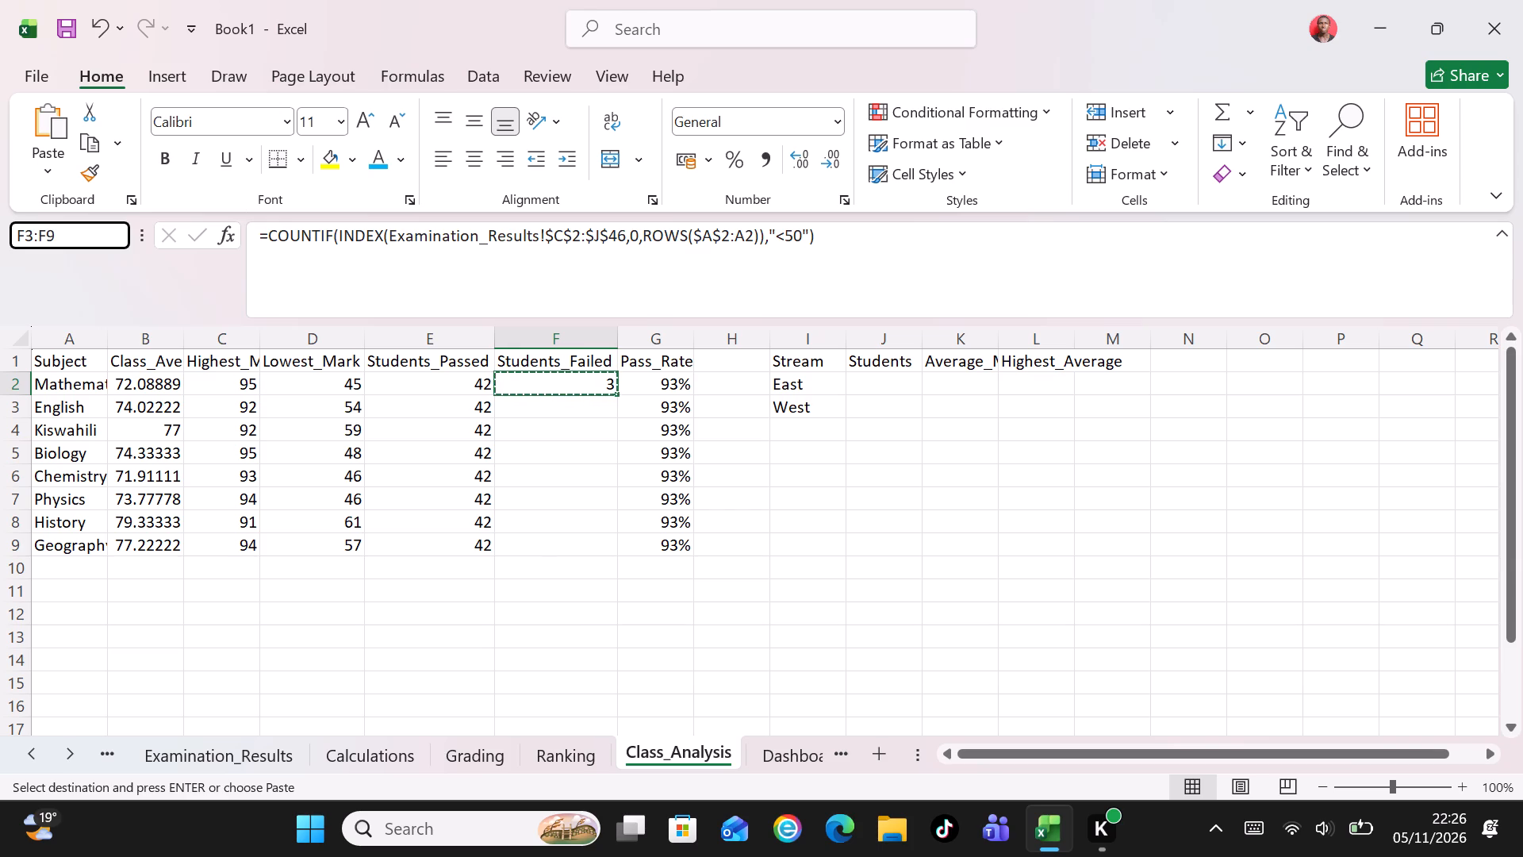
key("Return")
key("ctrl+v")
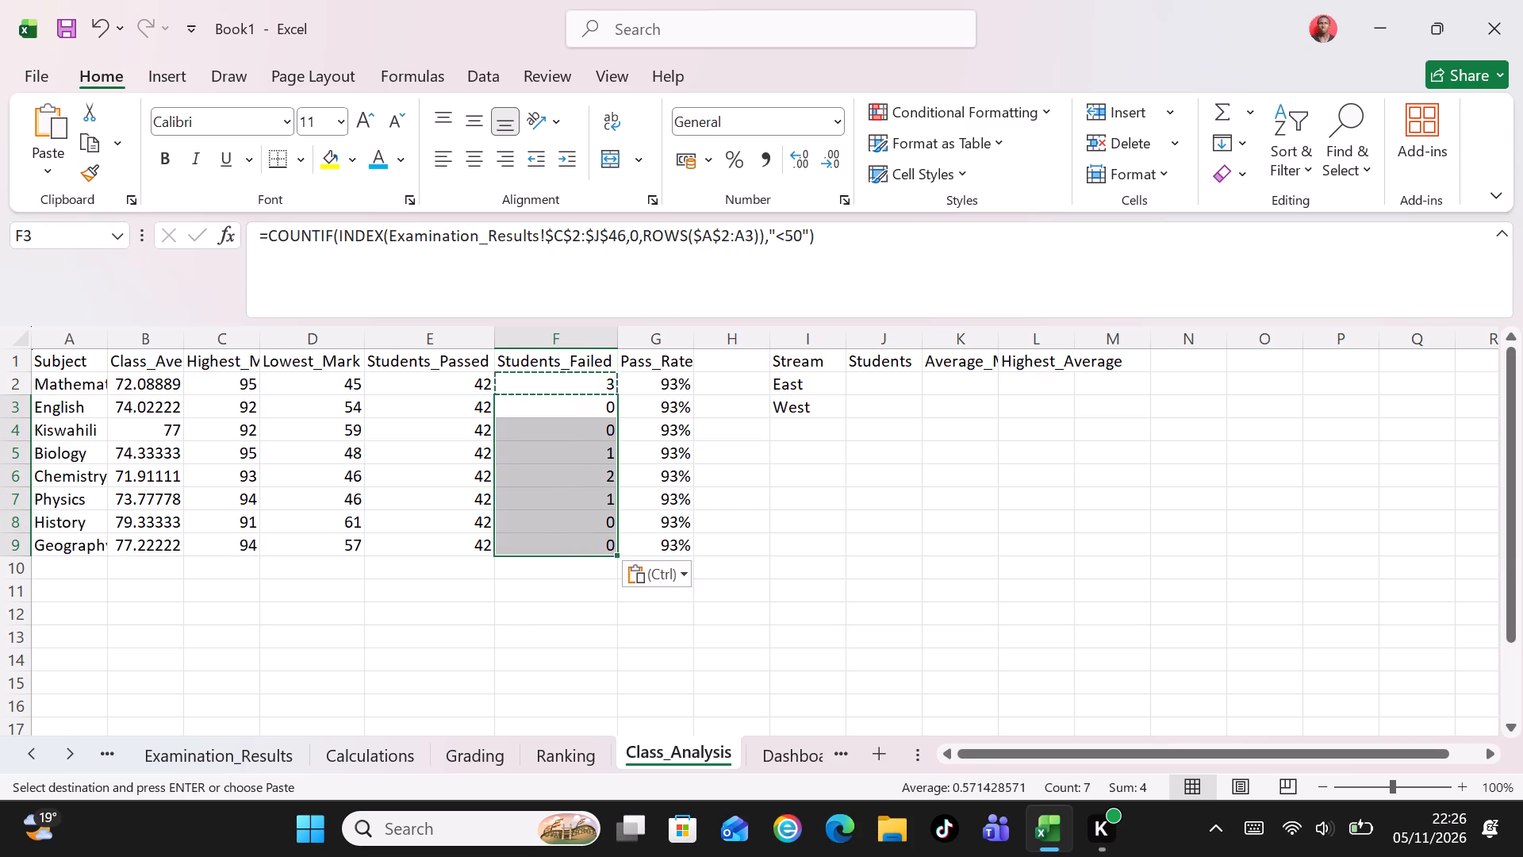
Enter =COUNTIF(Students_Data!$E$2:$E$46,I2) in J2 as the East stream's student count, dismissing any file prompt.
left_click(880, 390)
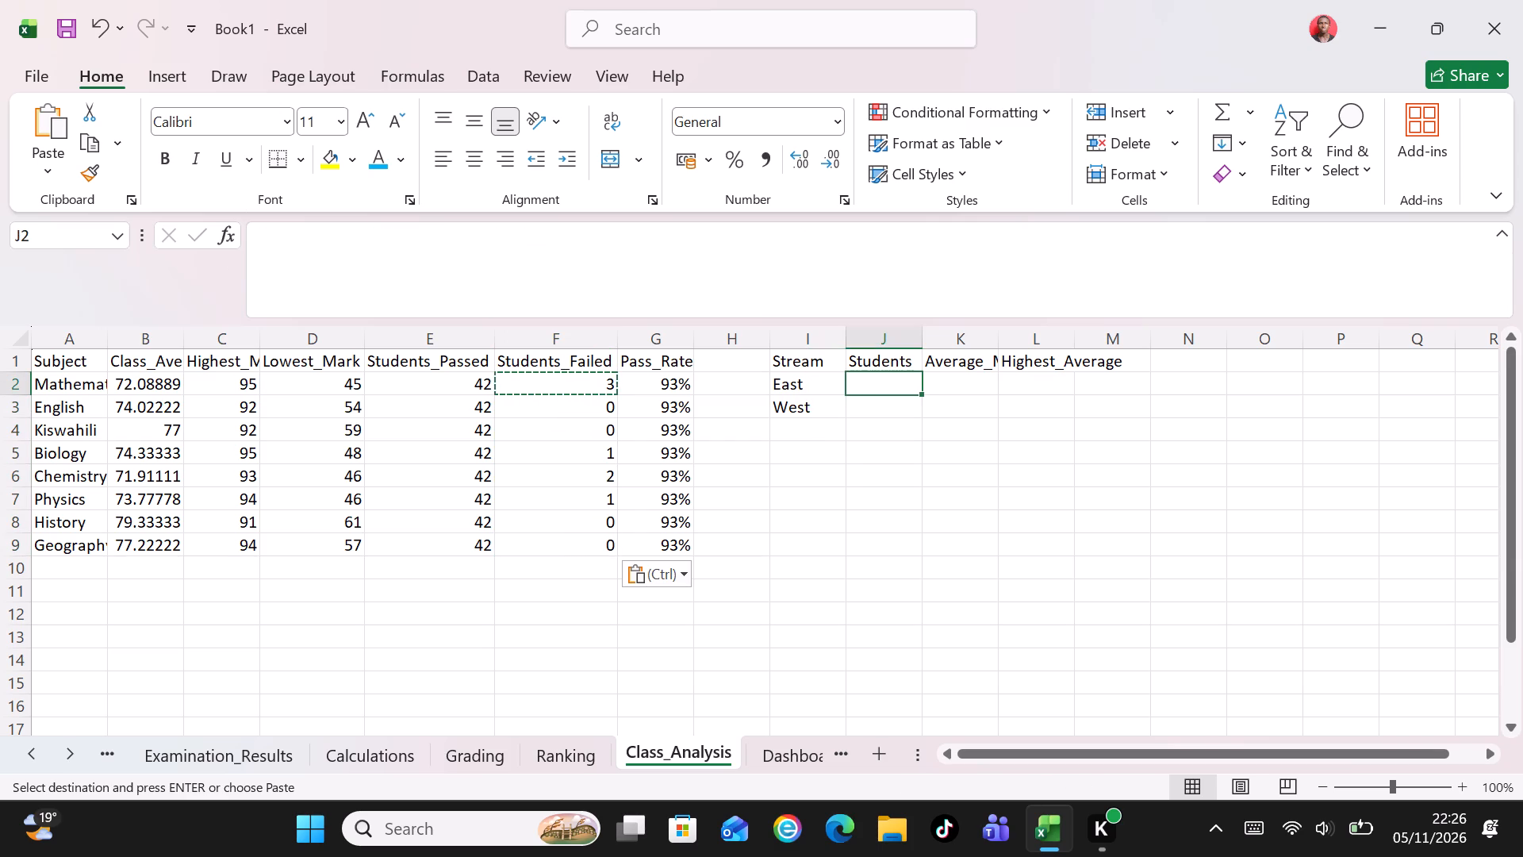
key("equal")
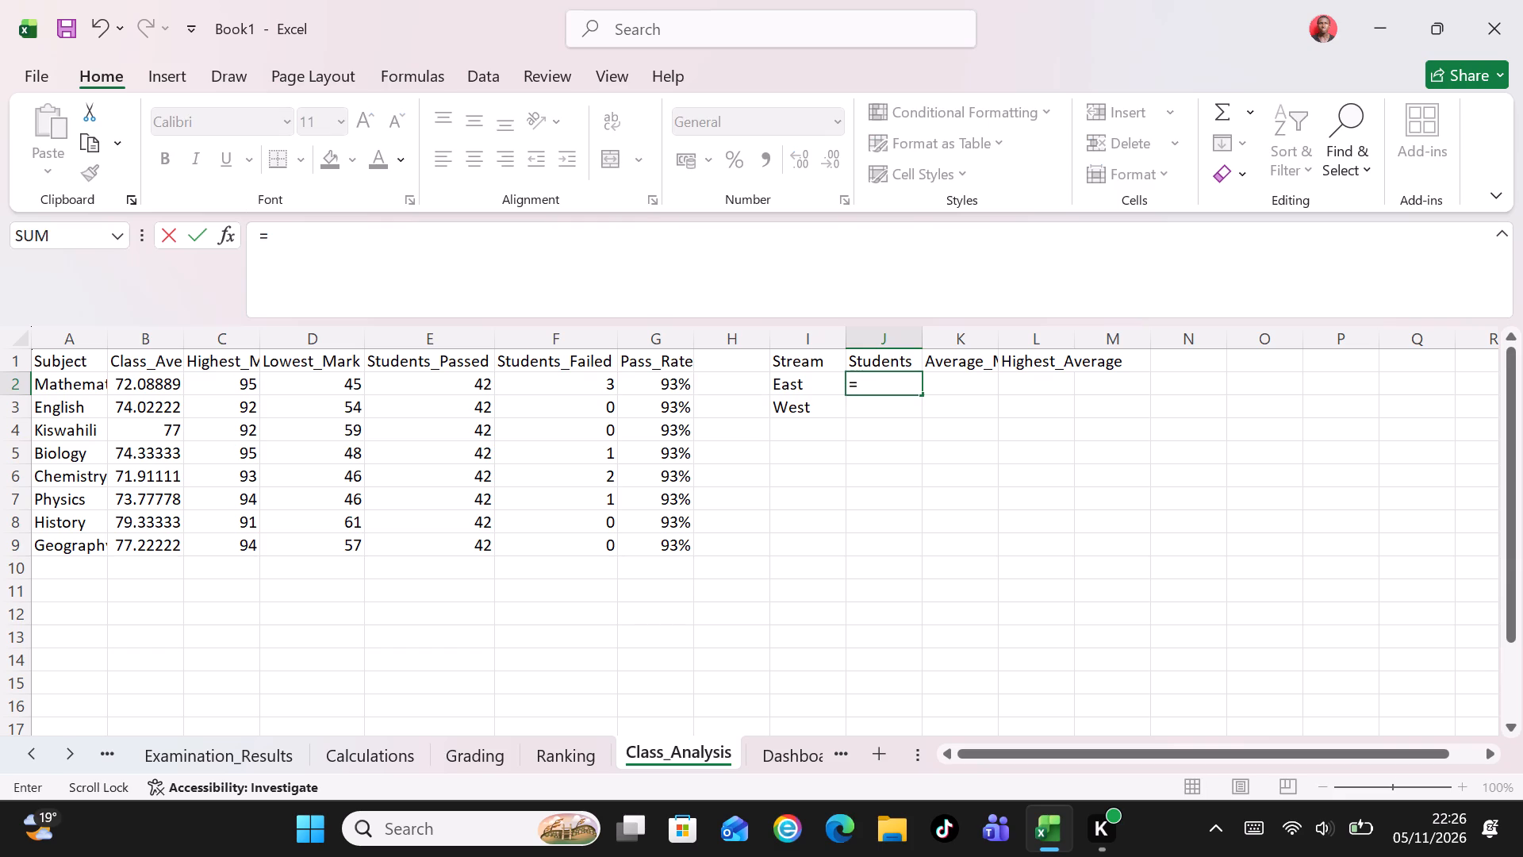
type("COUNTIF")
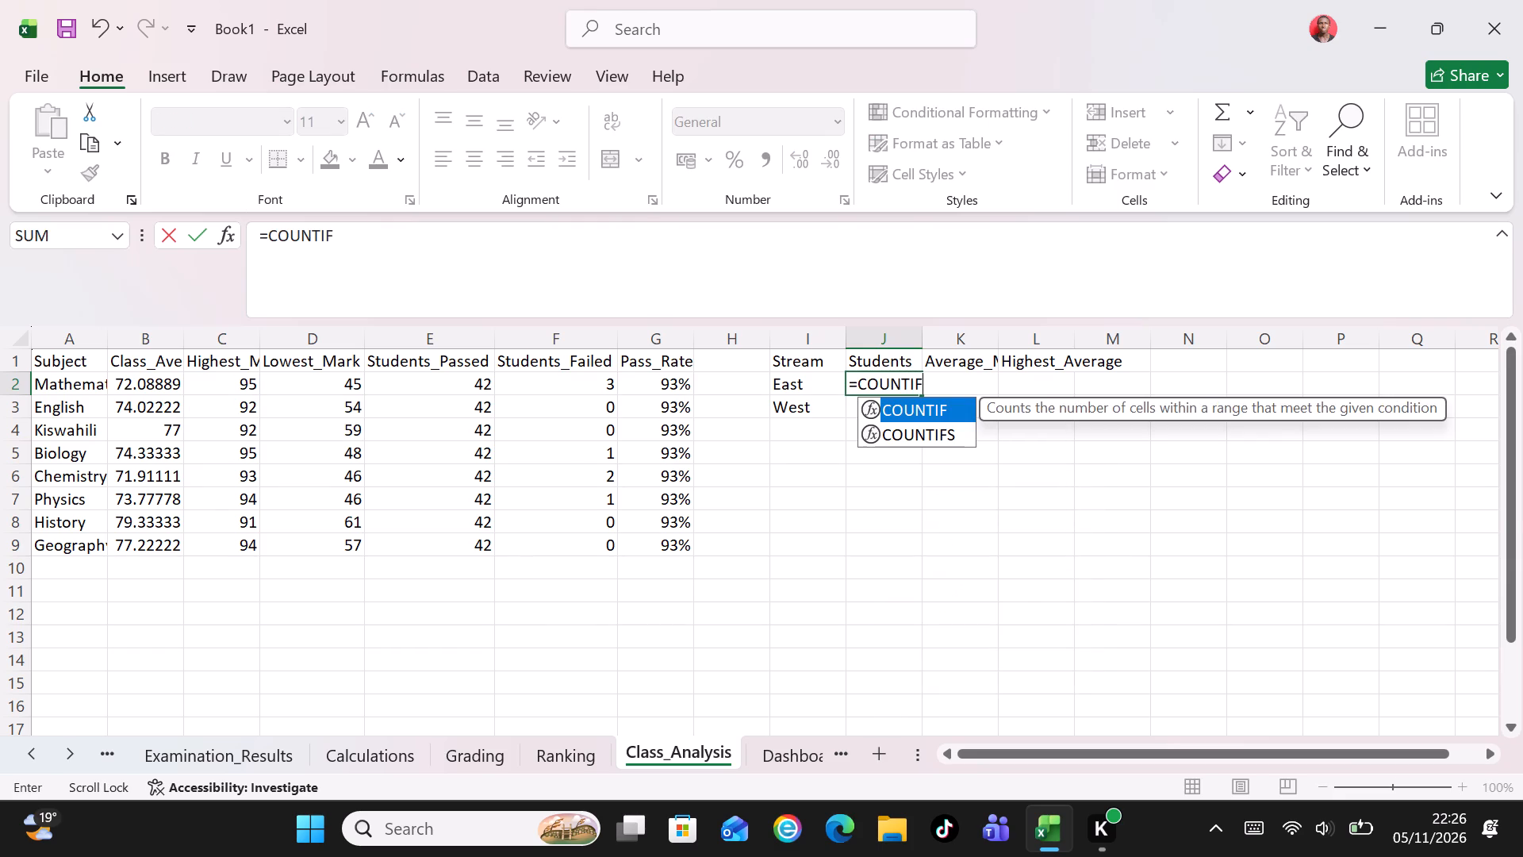
type("(S")
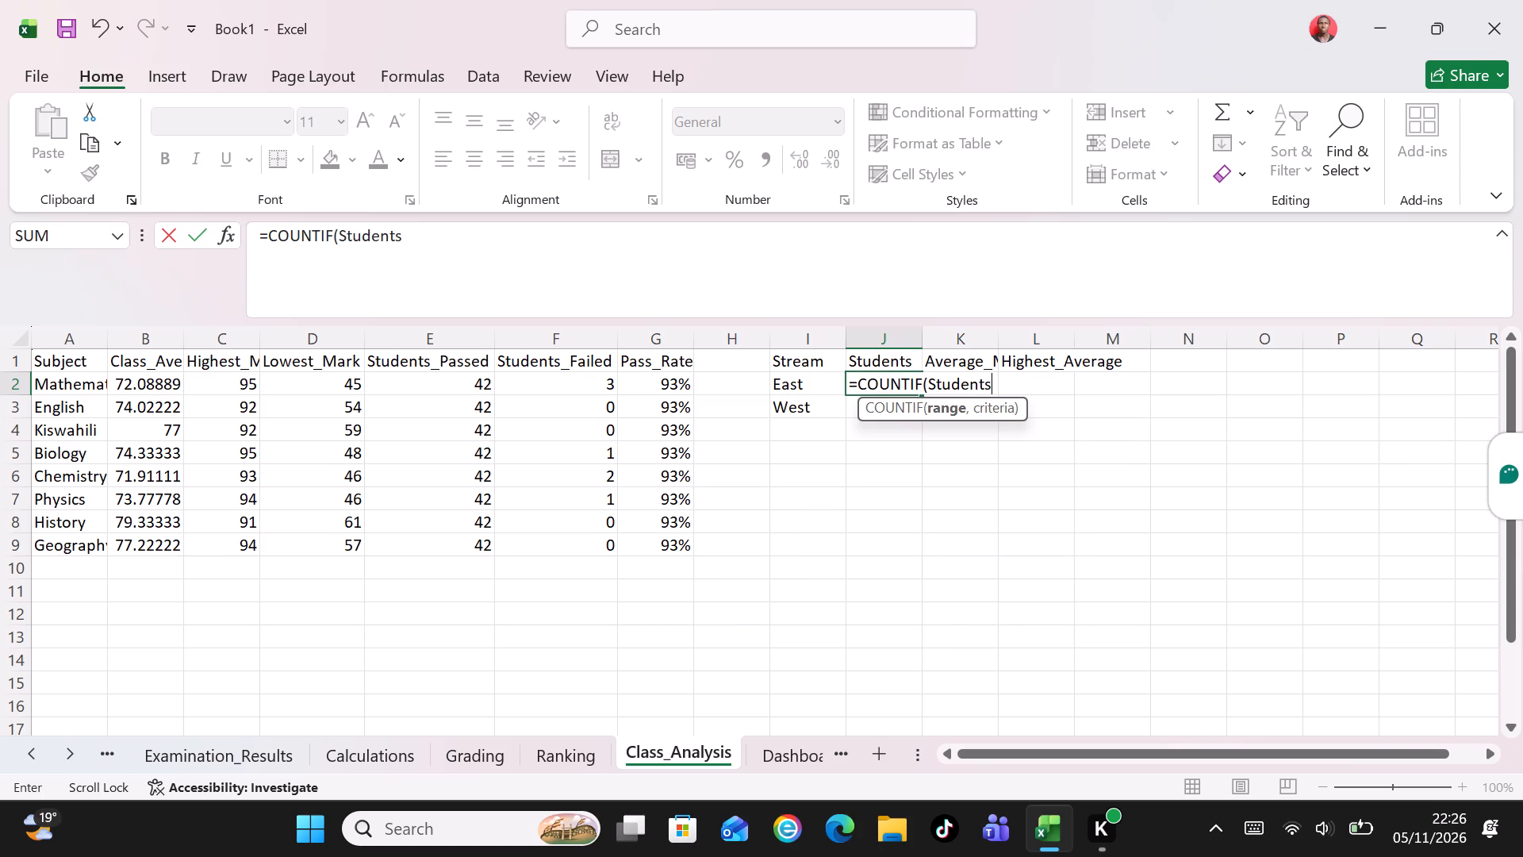
key("shift+underscore")
type("Data")
key("shift+exclam")
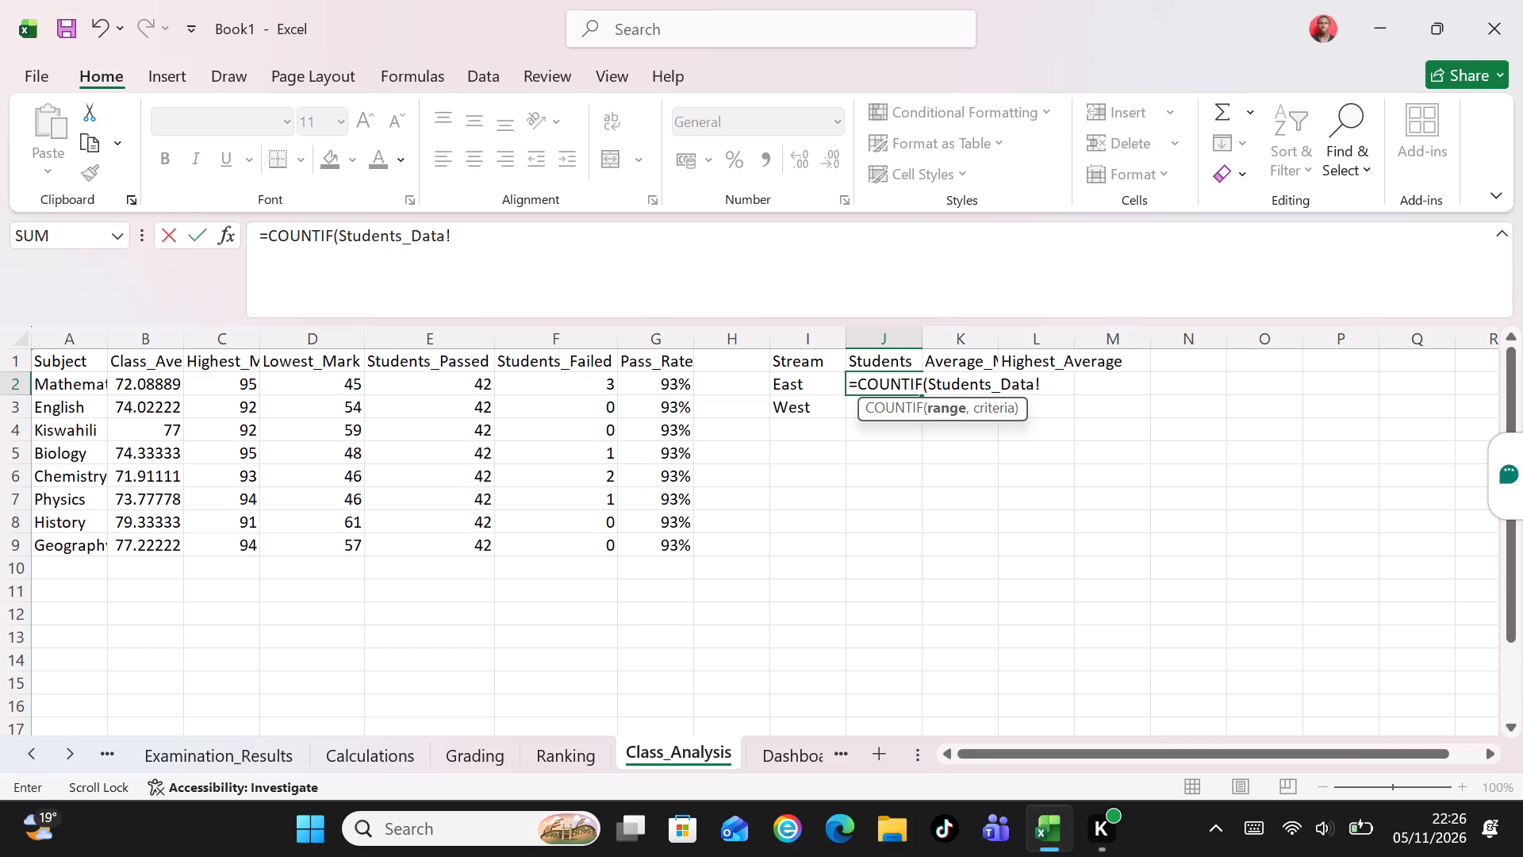
key("shift+dollar")
key("e")
key("BackSpace")
key("e")
key("shift+dollar")
key("2")
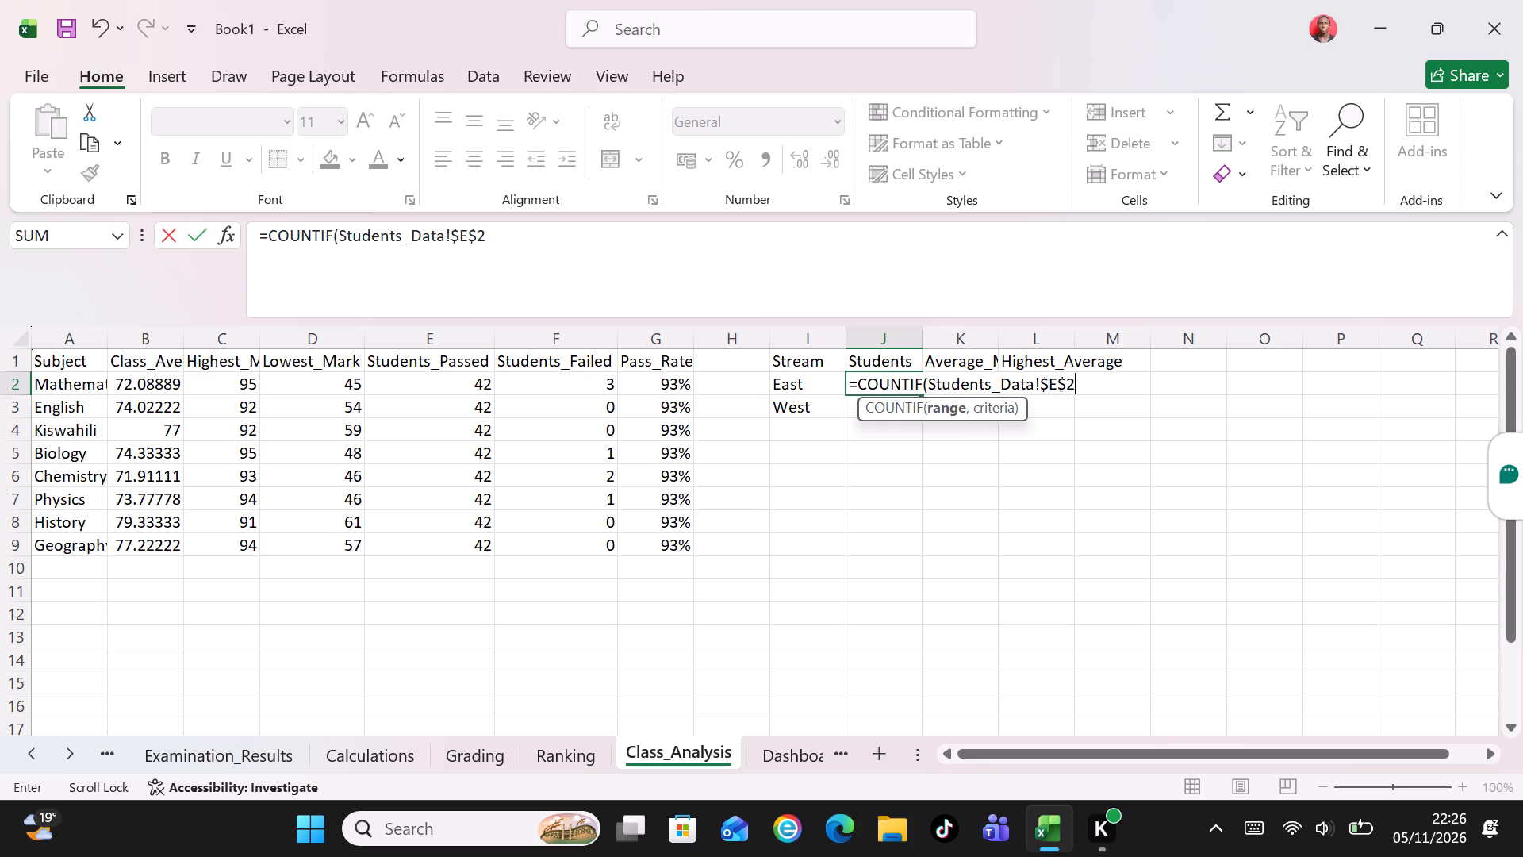
key("shift+colon")
key("shift+dollar")
key("e")
key("shift+dollar")
type("46")
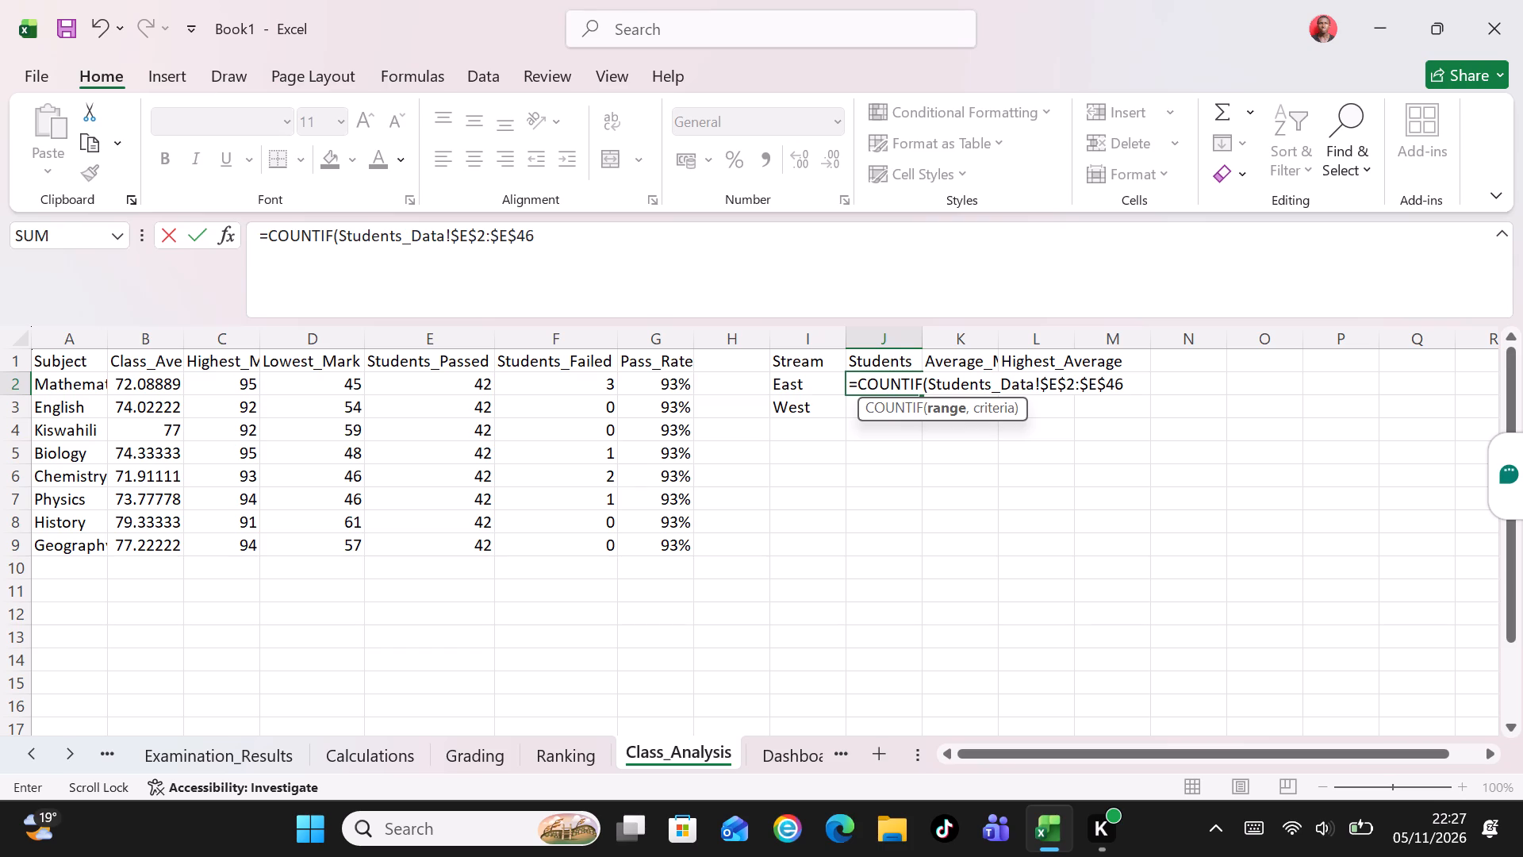
key("comma")
type("I2")
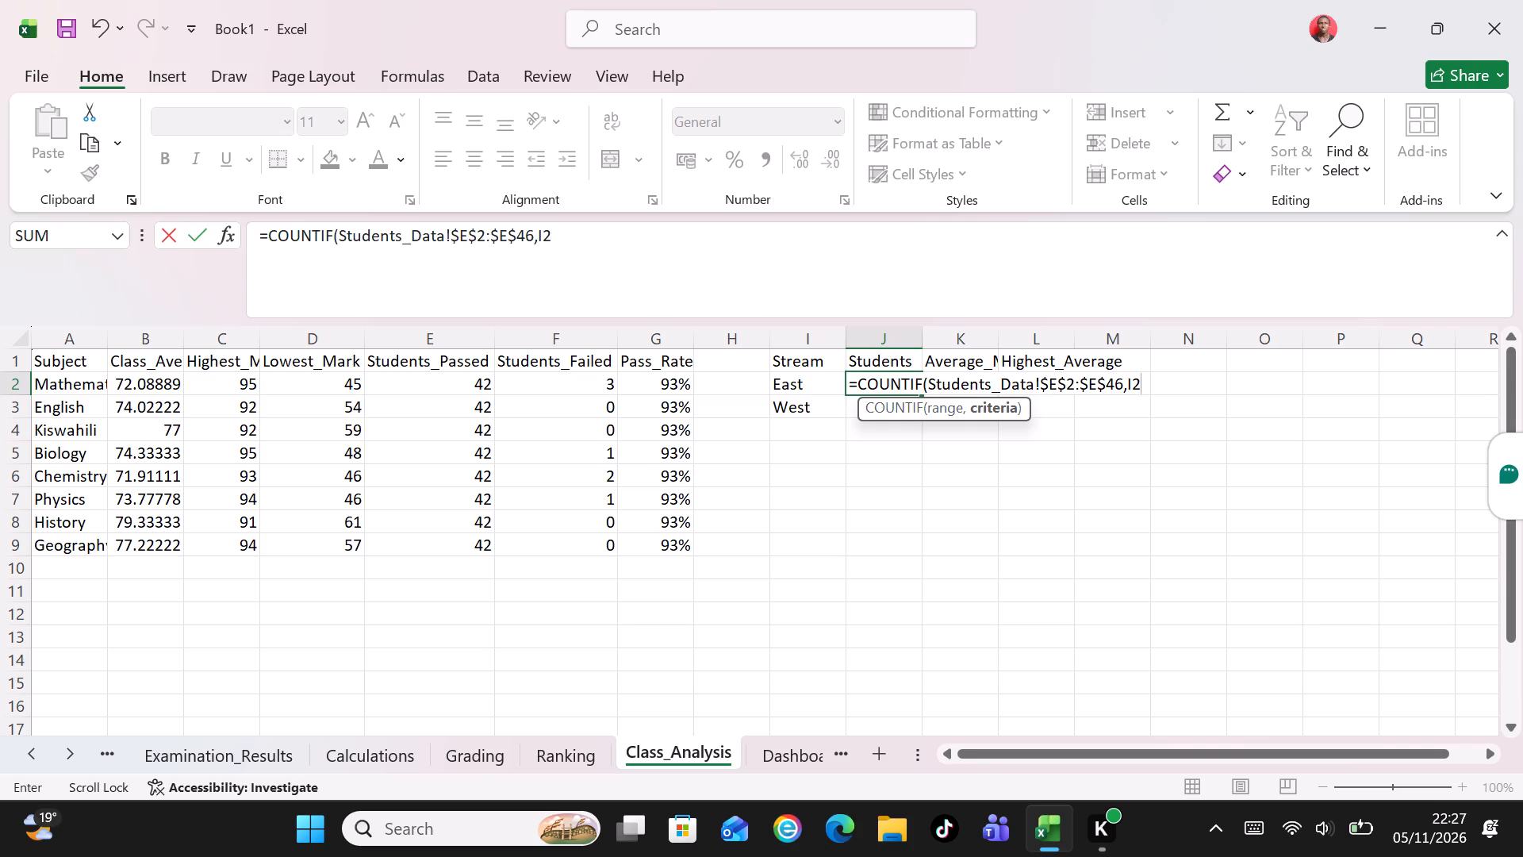
key("shift+parenright")
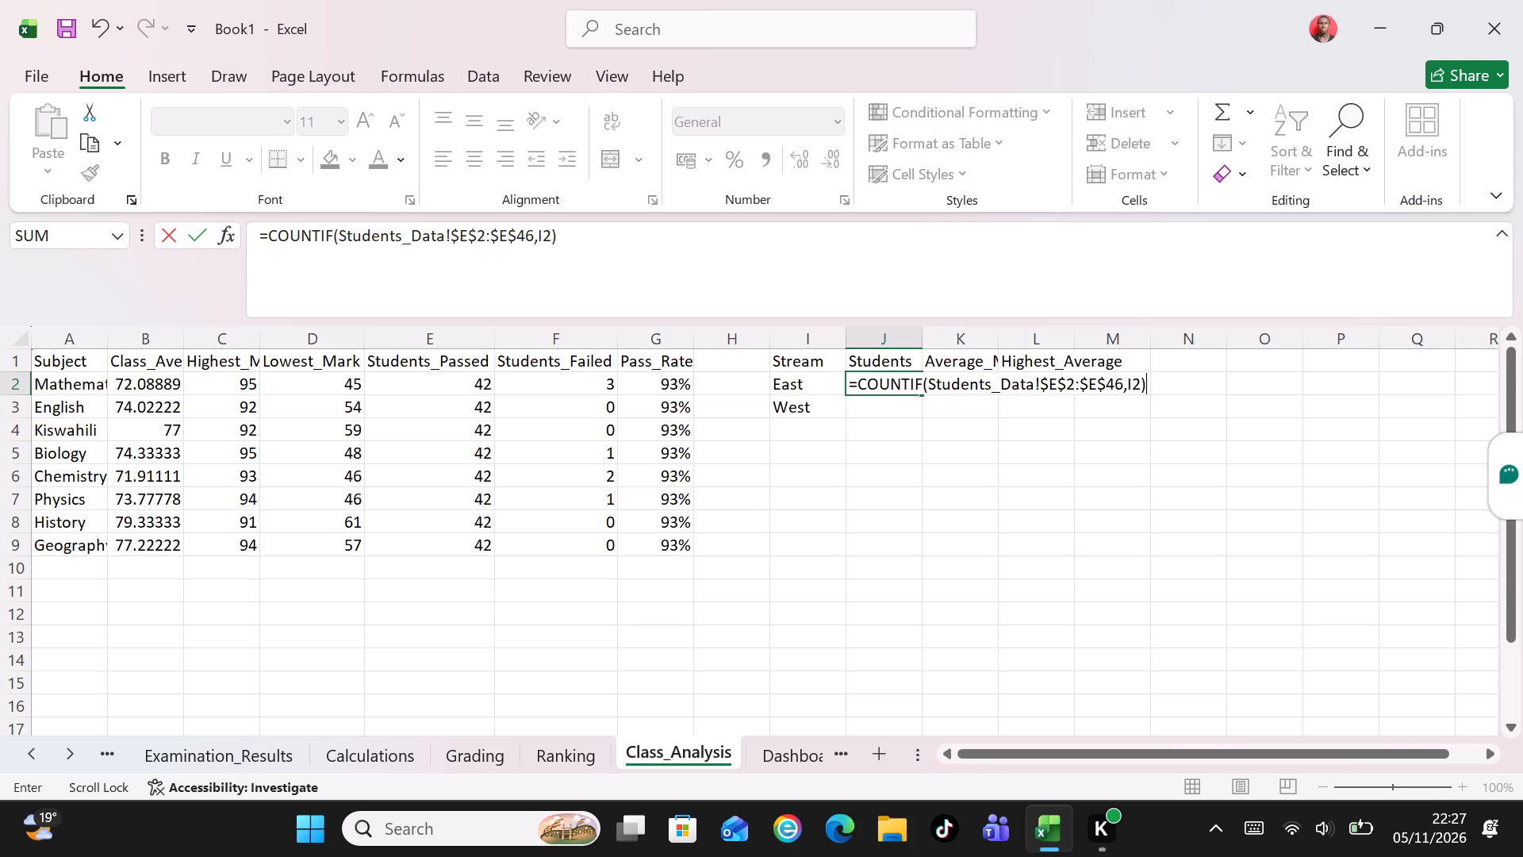
key("Return")
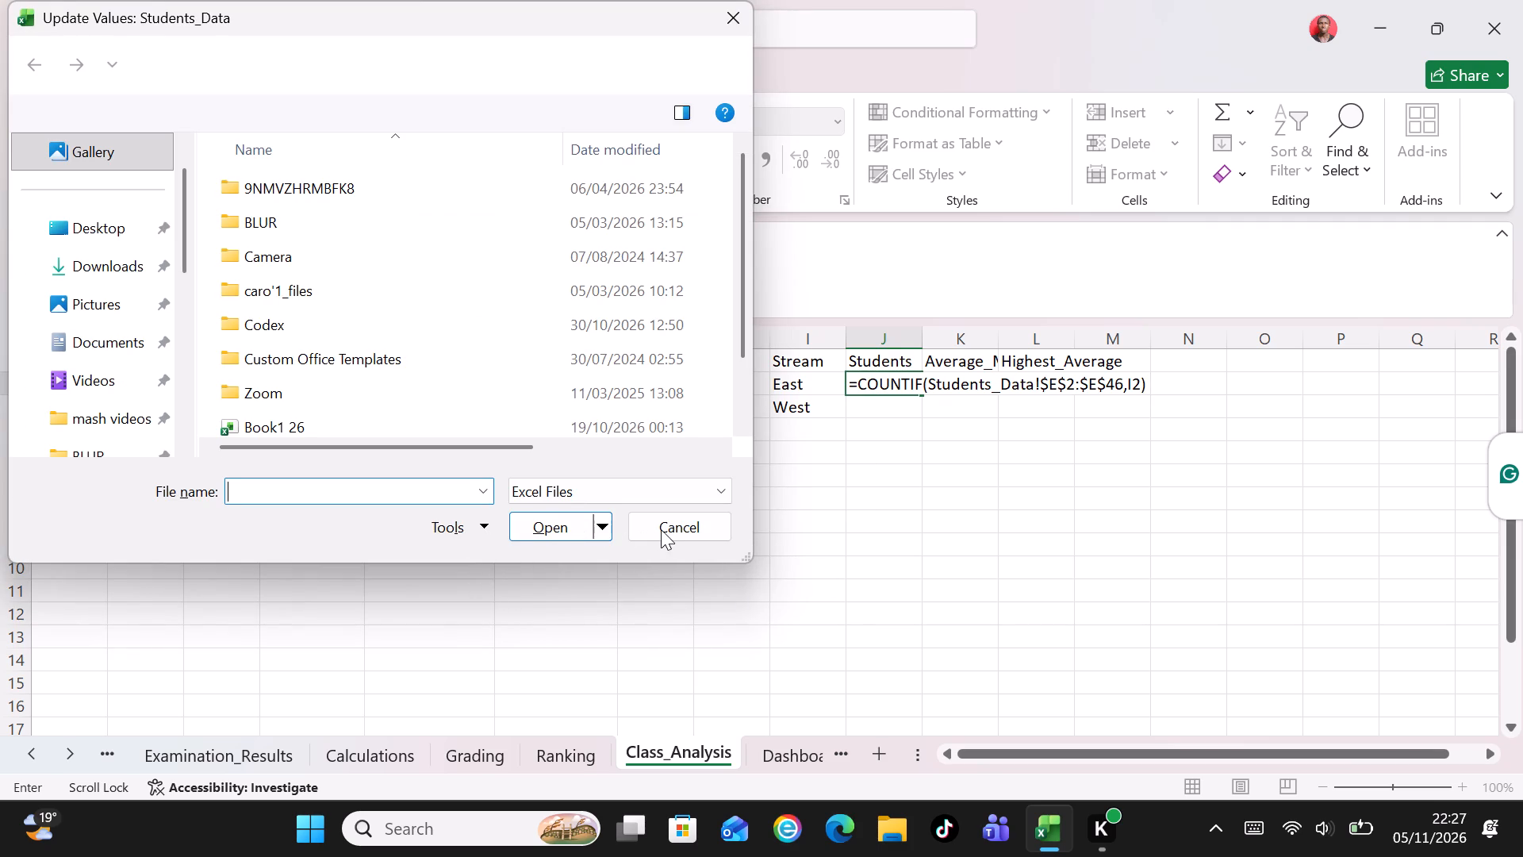
left_click(661, 527)
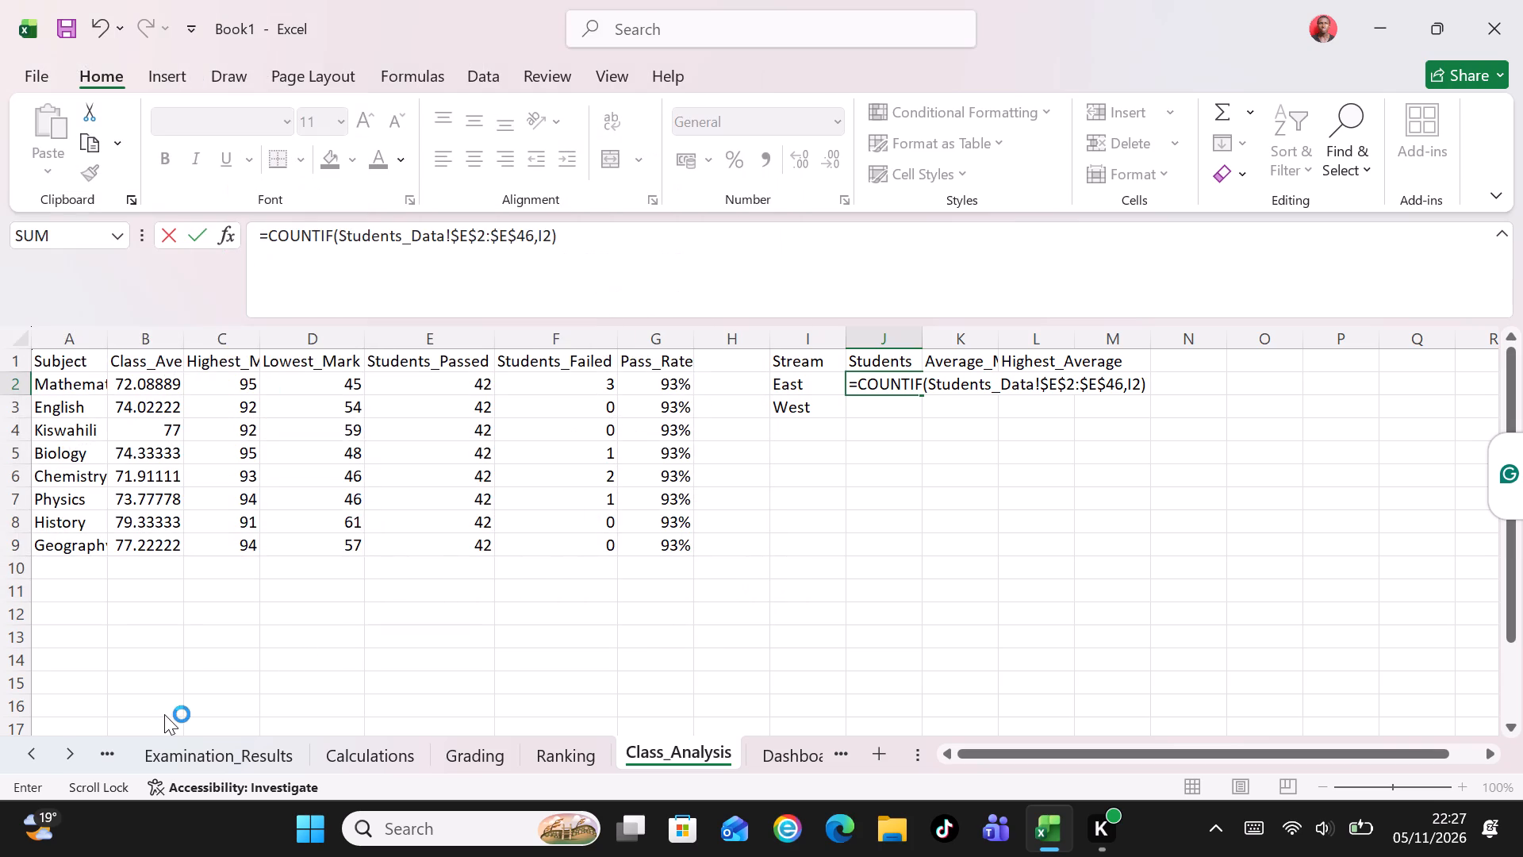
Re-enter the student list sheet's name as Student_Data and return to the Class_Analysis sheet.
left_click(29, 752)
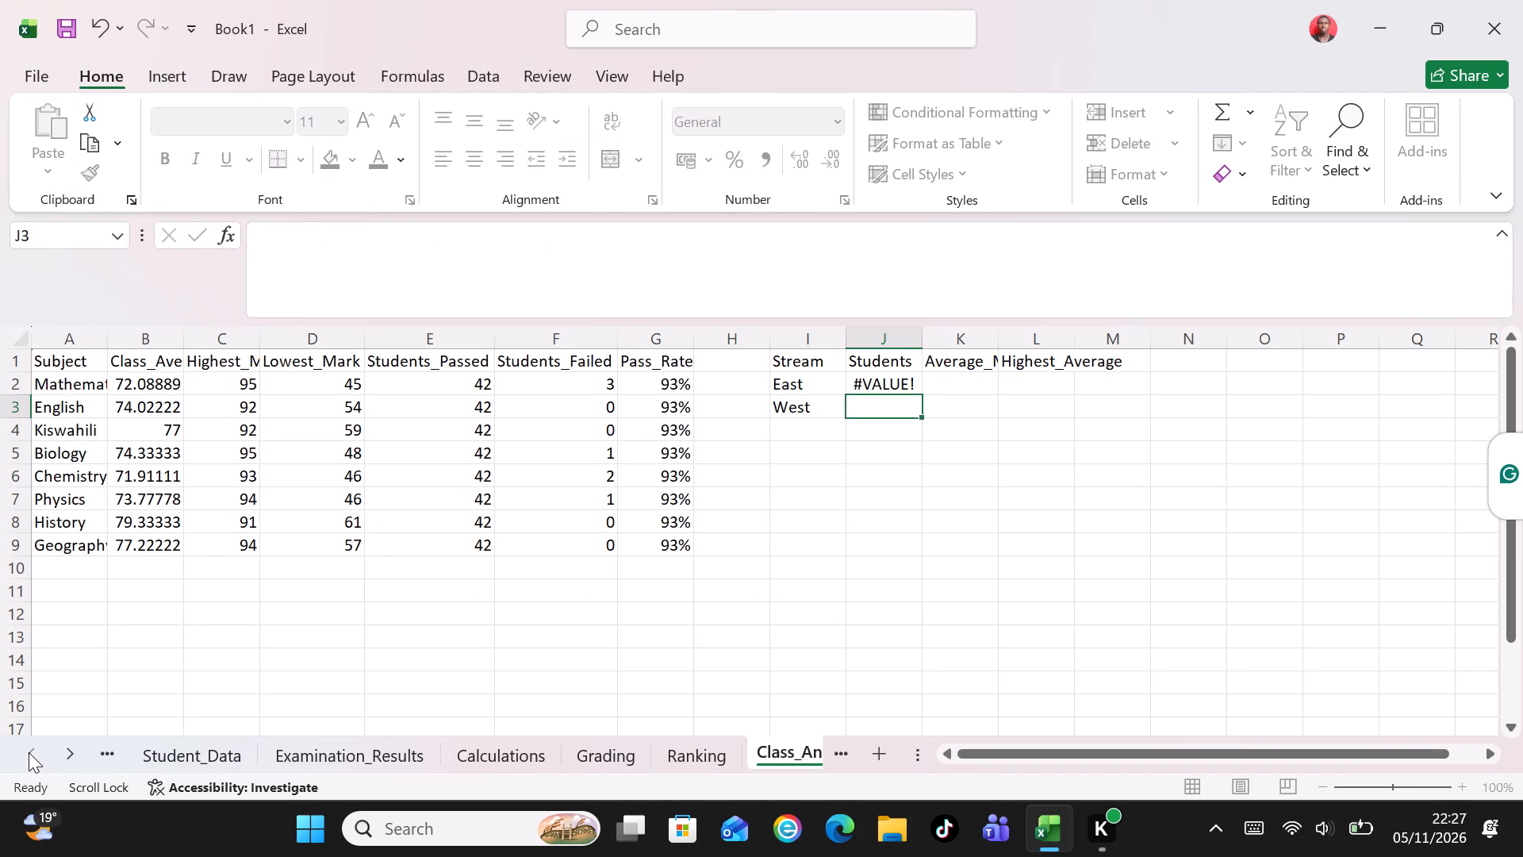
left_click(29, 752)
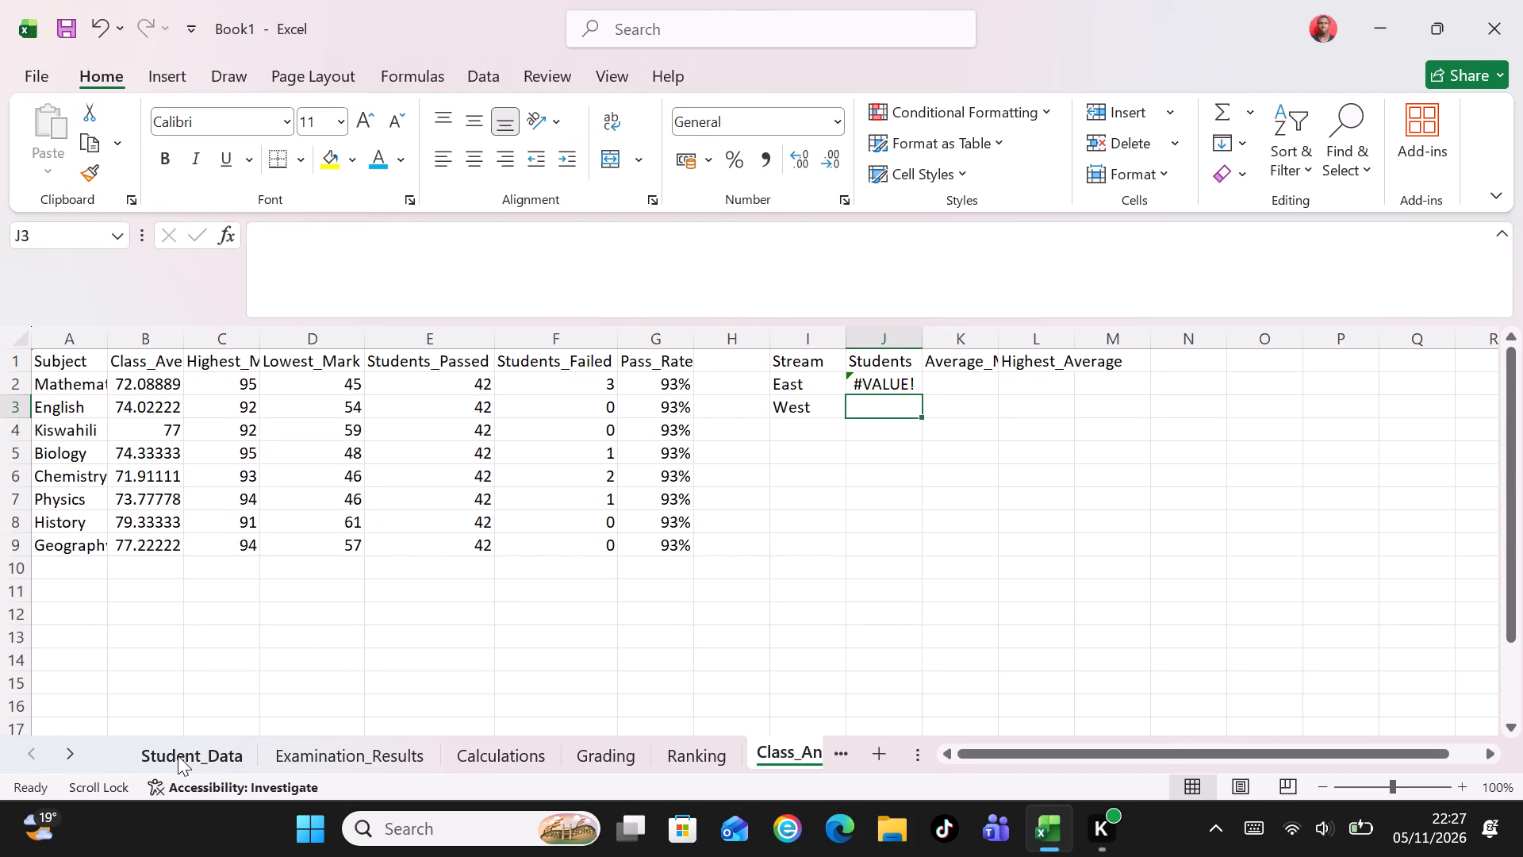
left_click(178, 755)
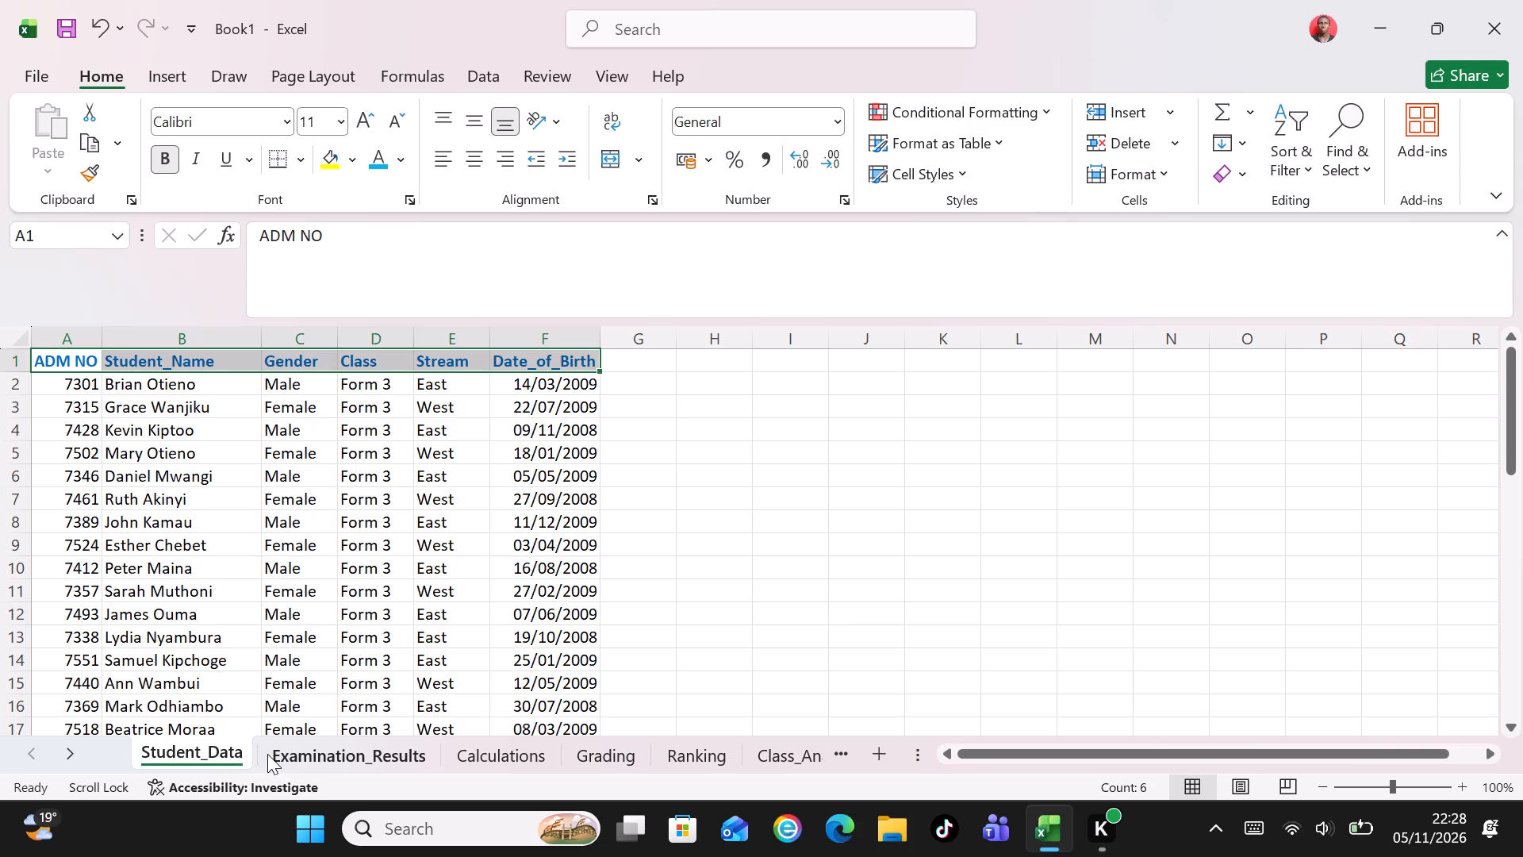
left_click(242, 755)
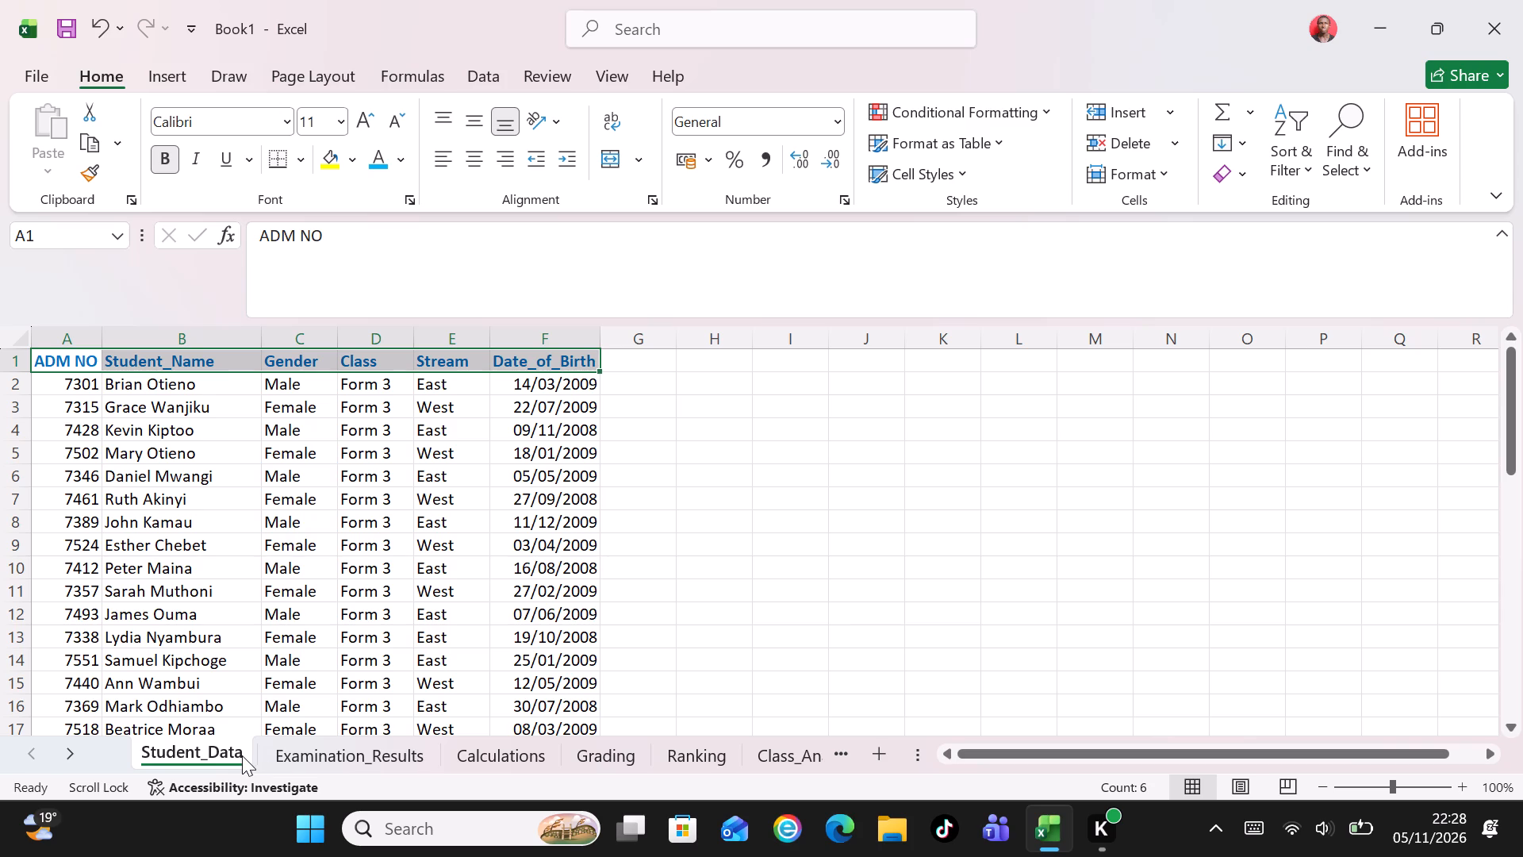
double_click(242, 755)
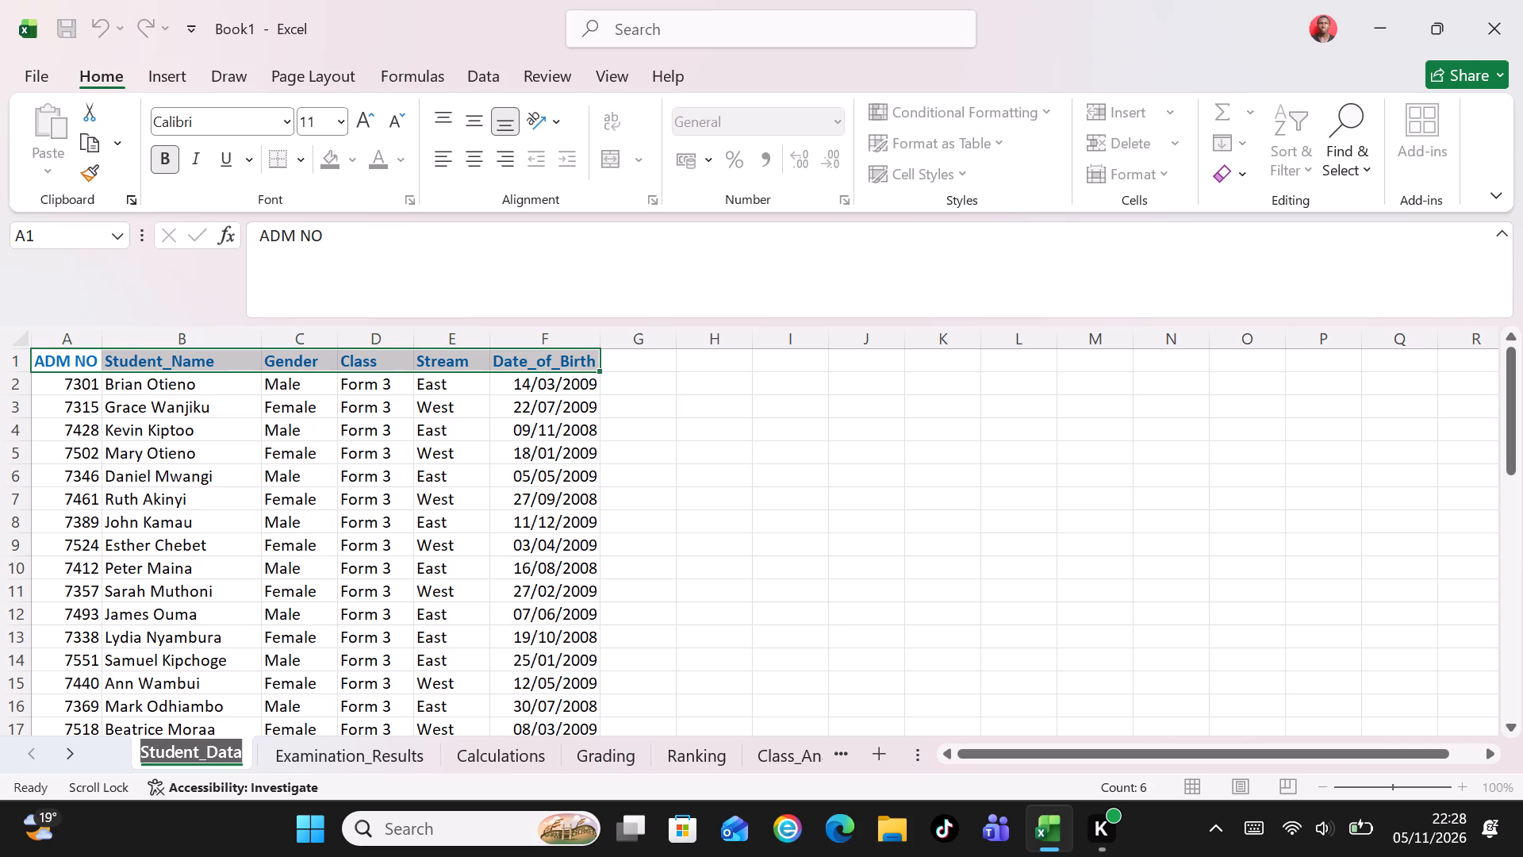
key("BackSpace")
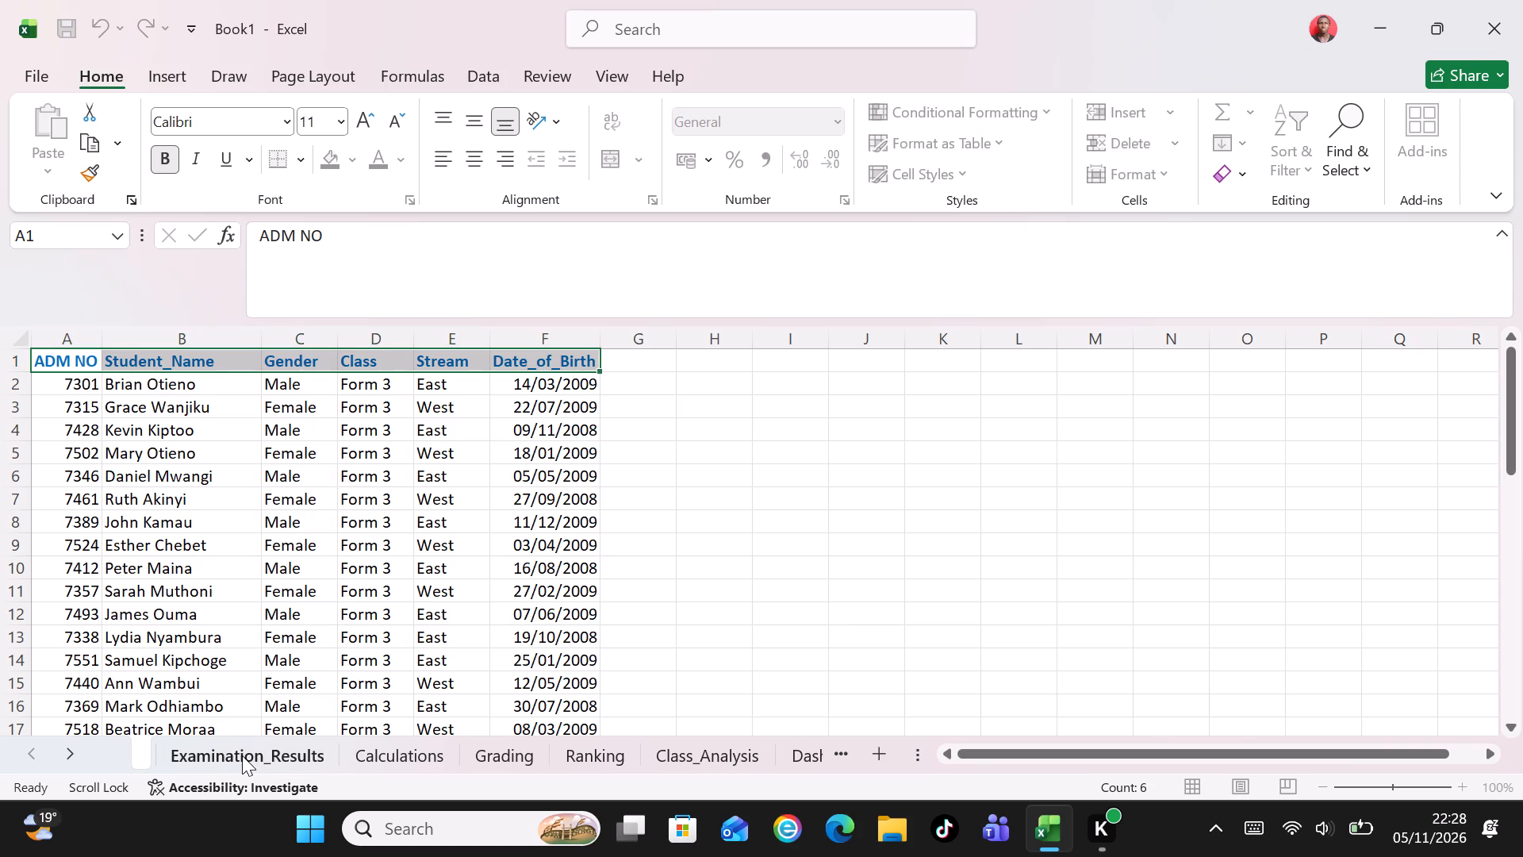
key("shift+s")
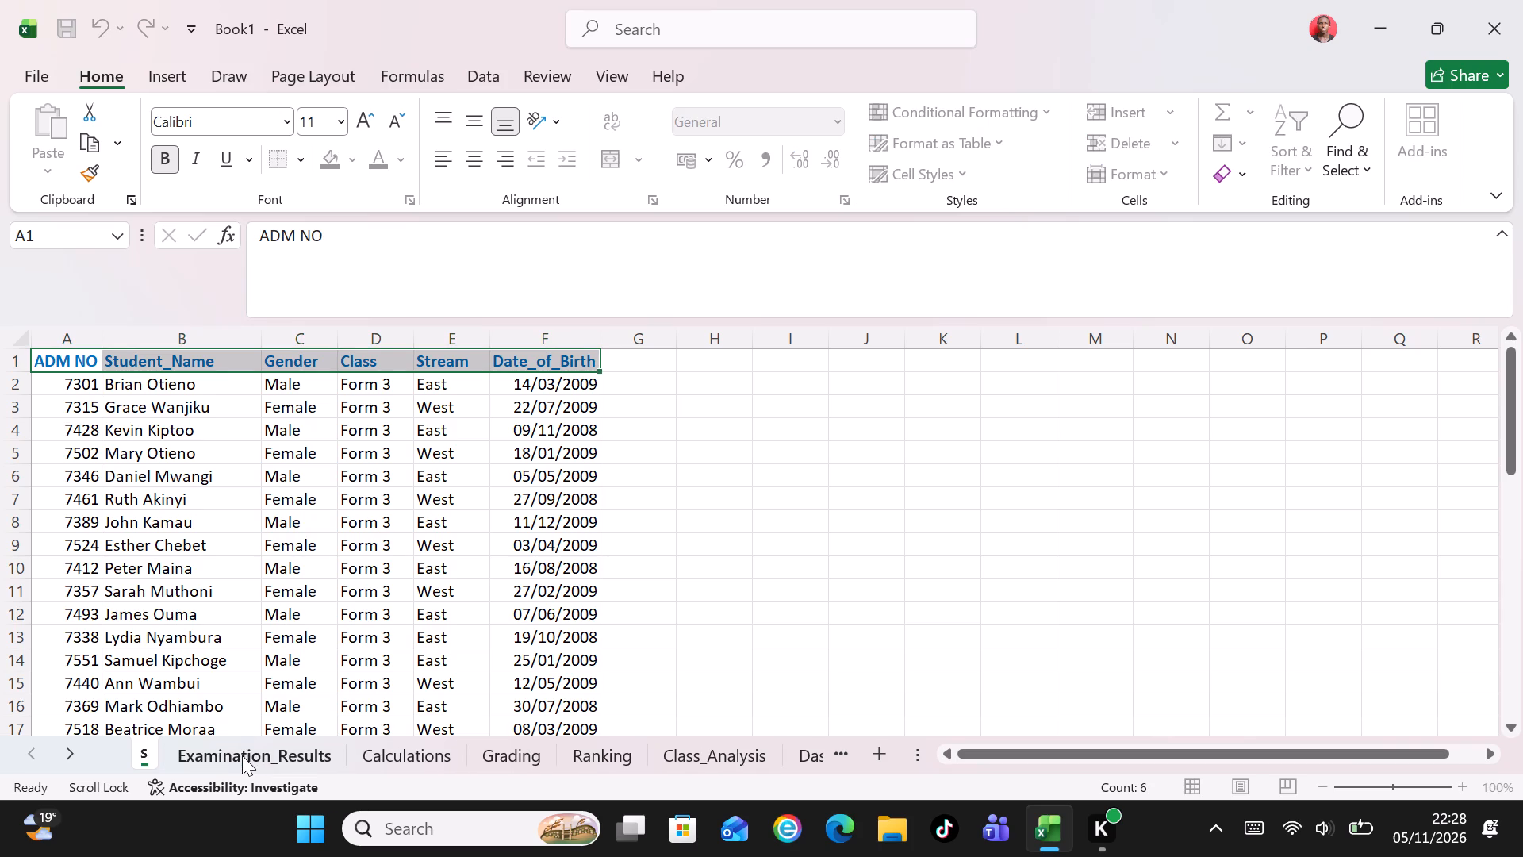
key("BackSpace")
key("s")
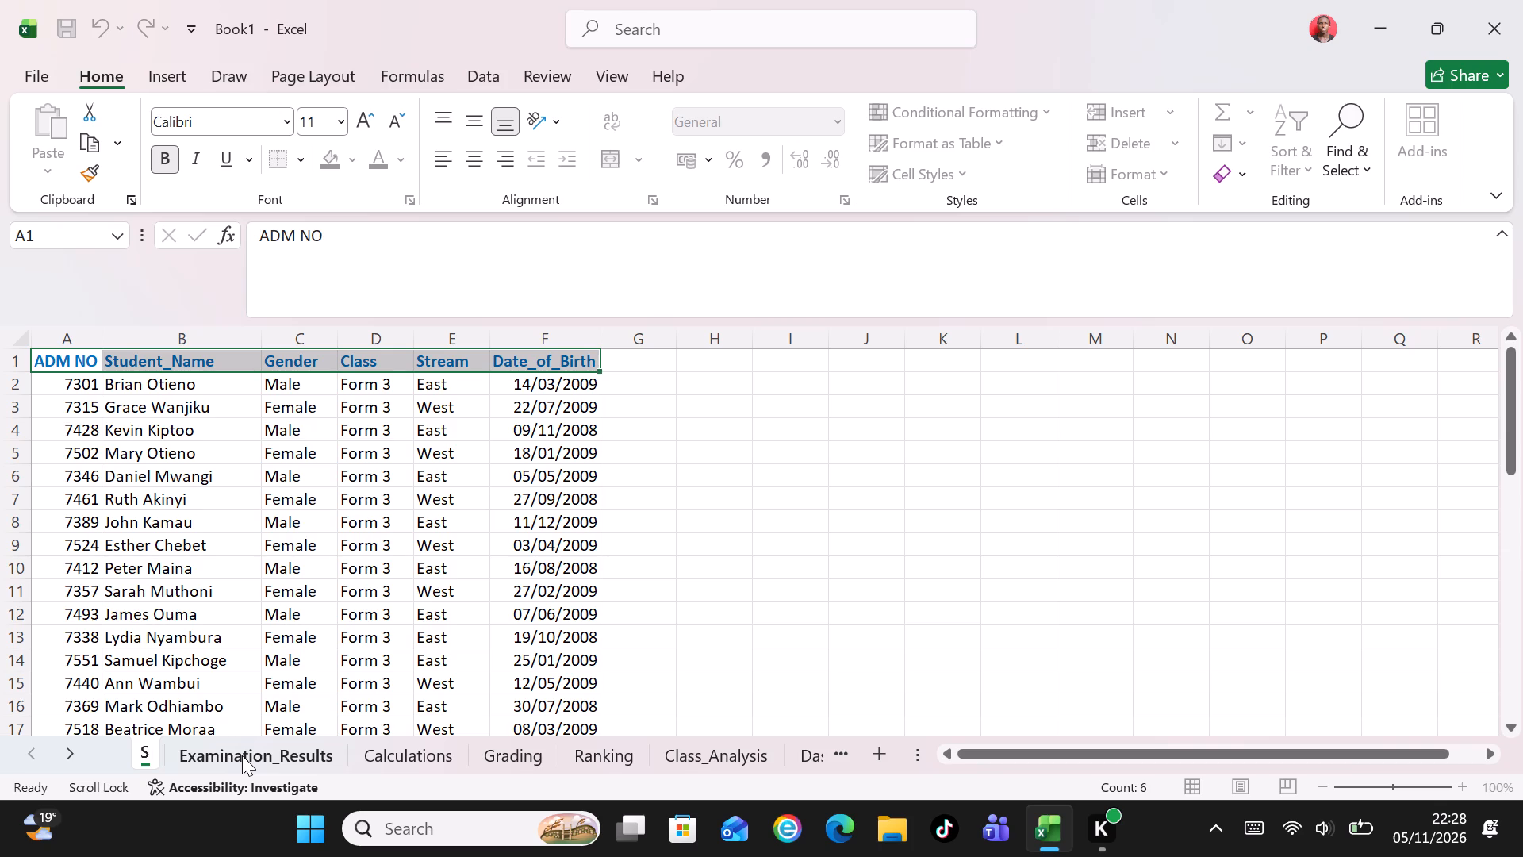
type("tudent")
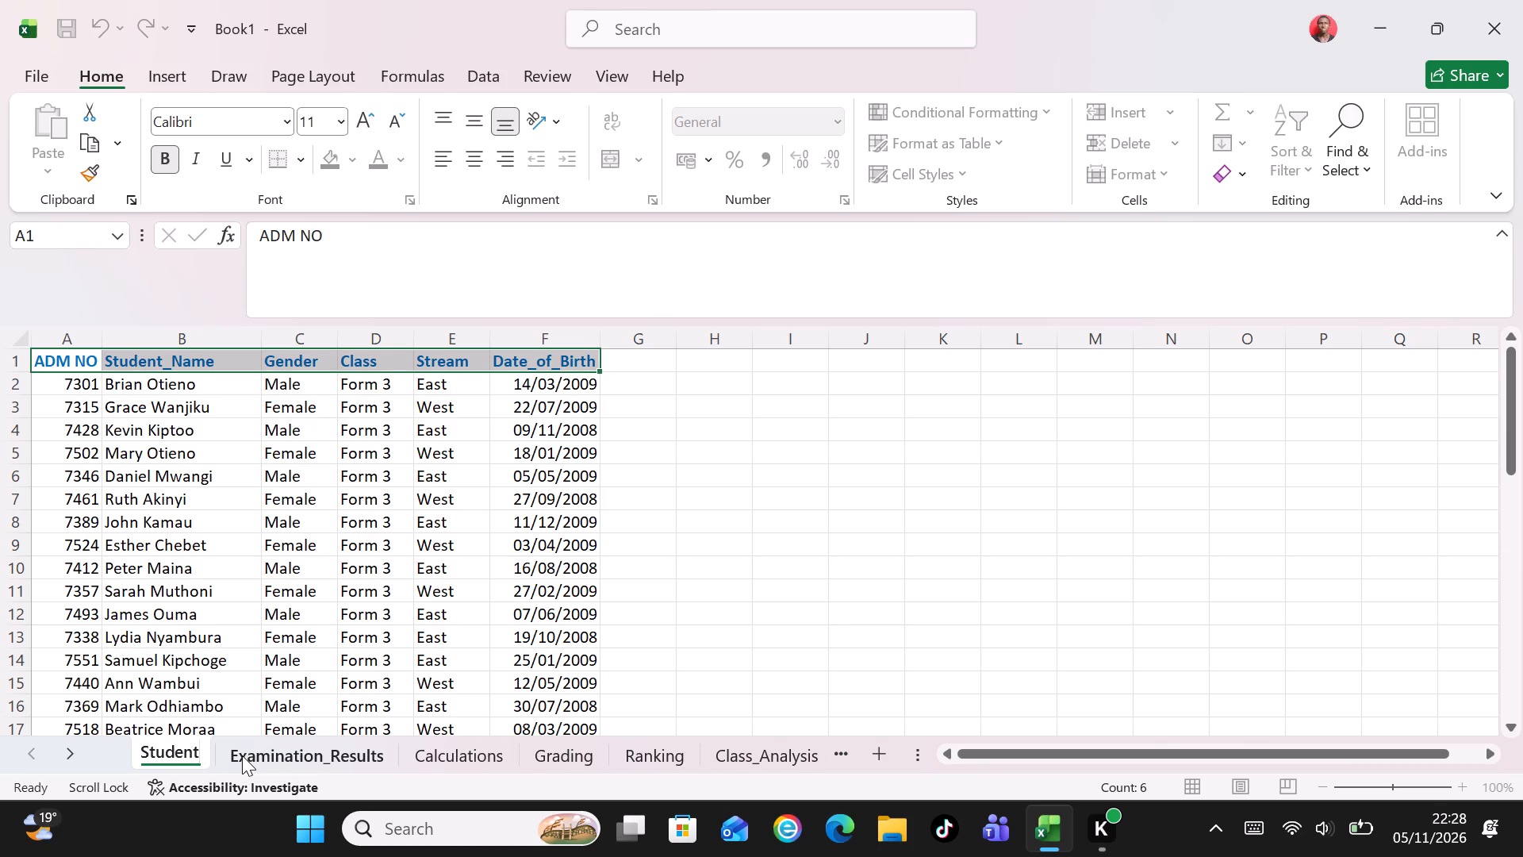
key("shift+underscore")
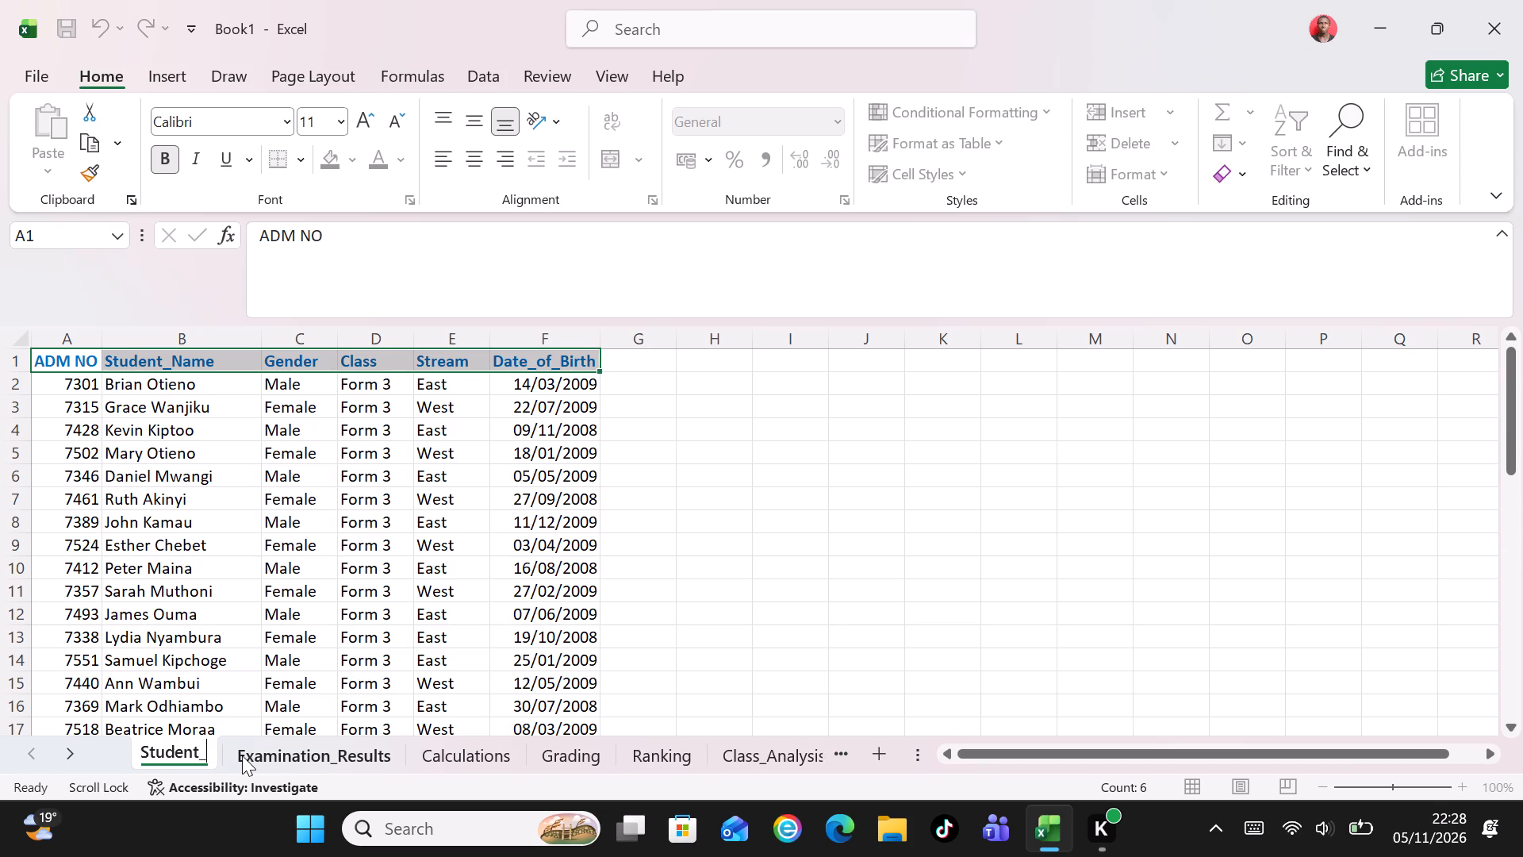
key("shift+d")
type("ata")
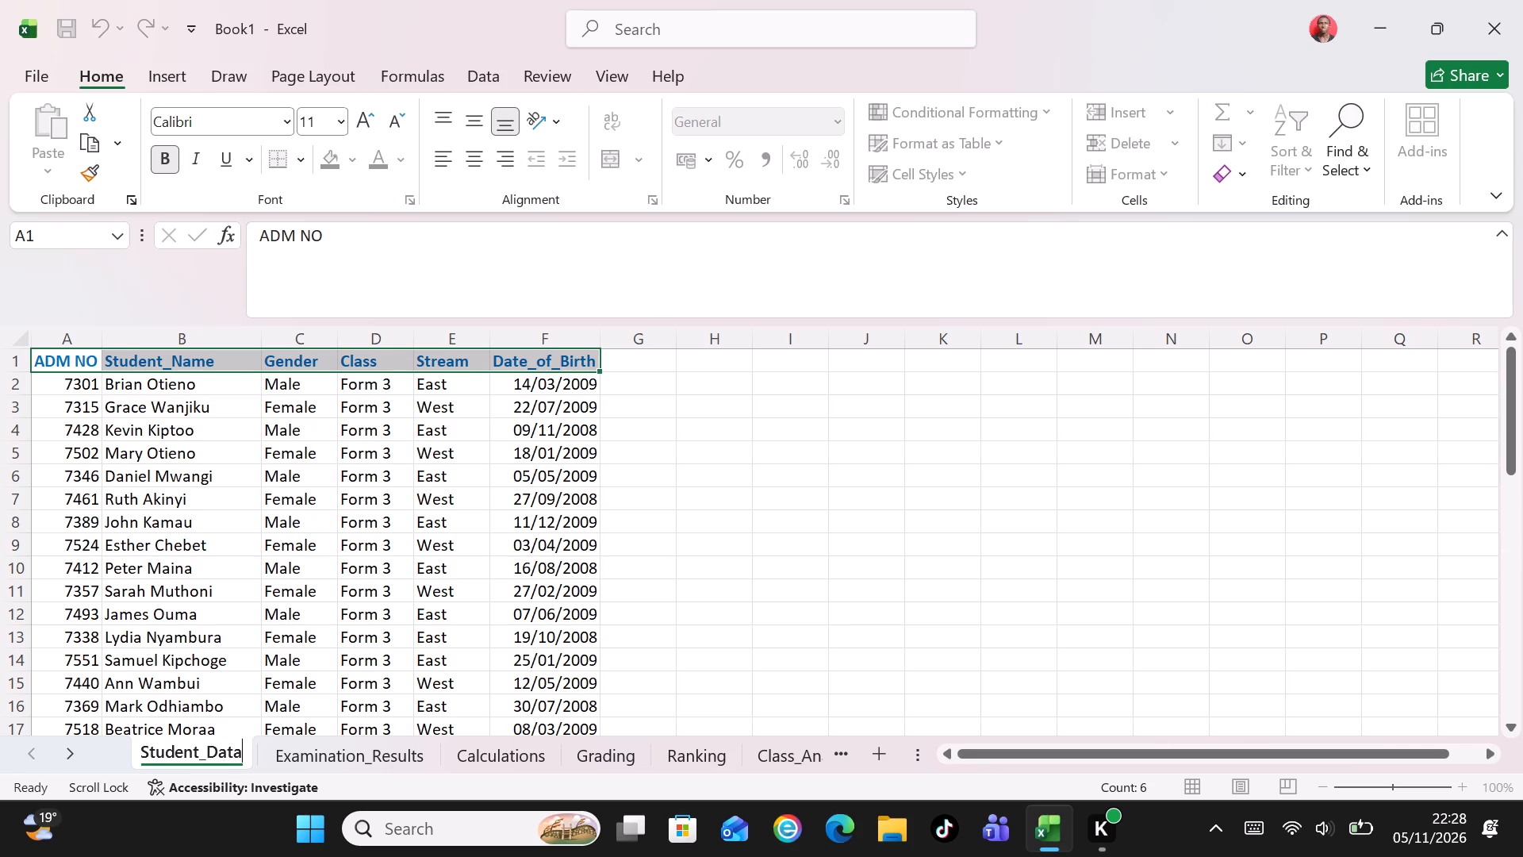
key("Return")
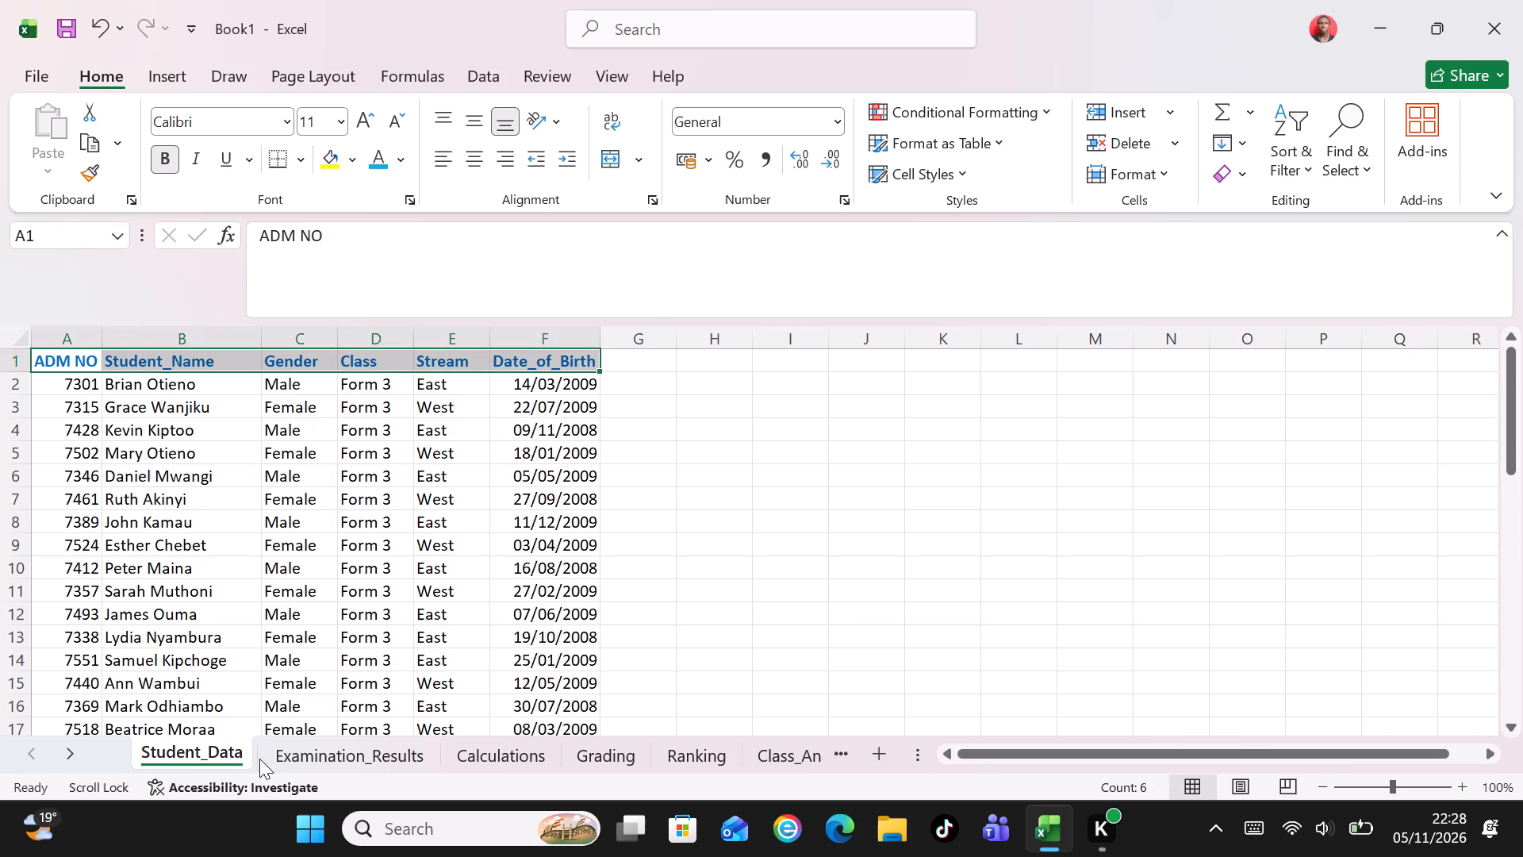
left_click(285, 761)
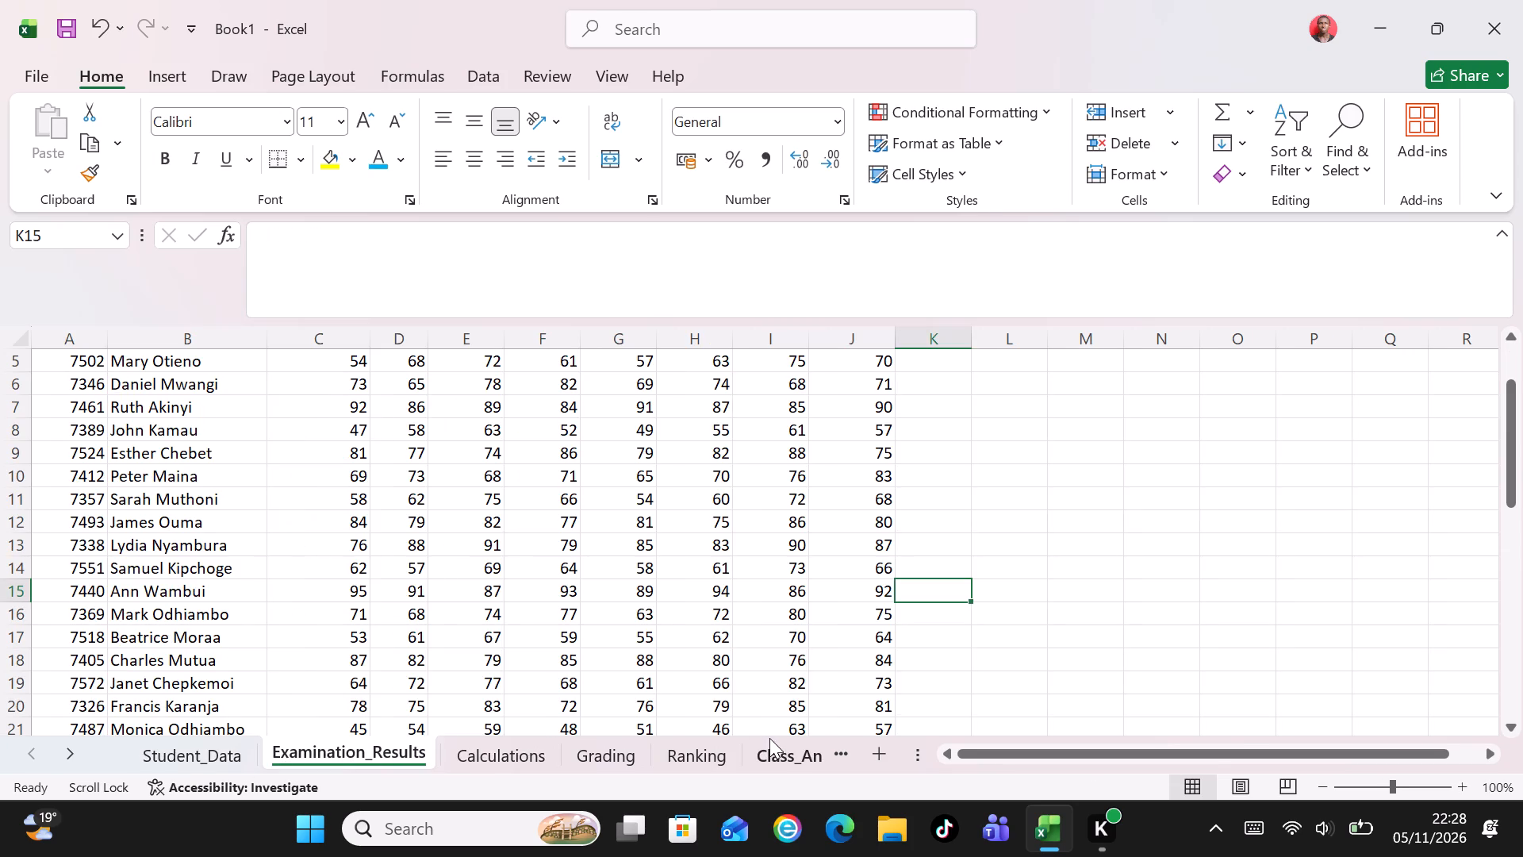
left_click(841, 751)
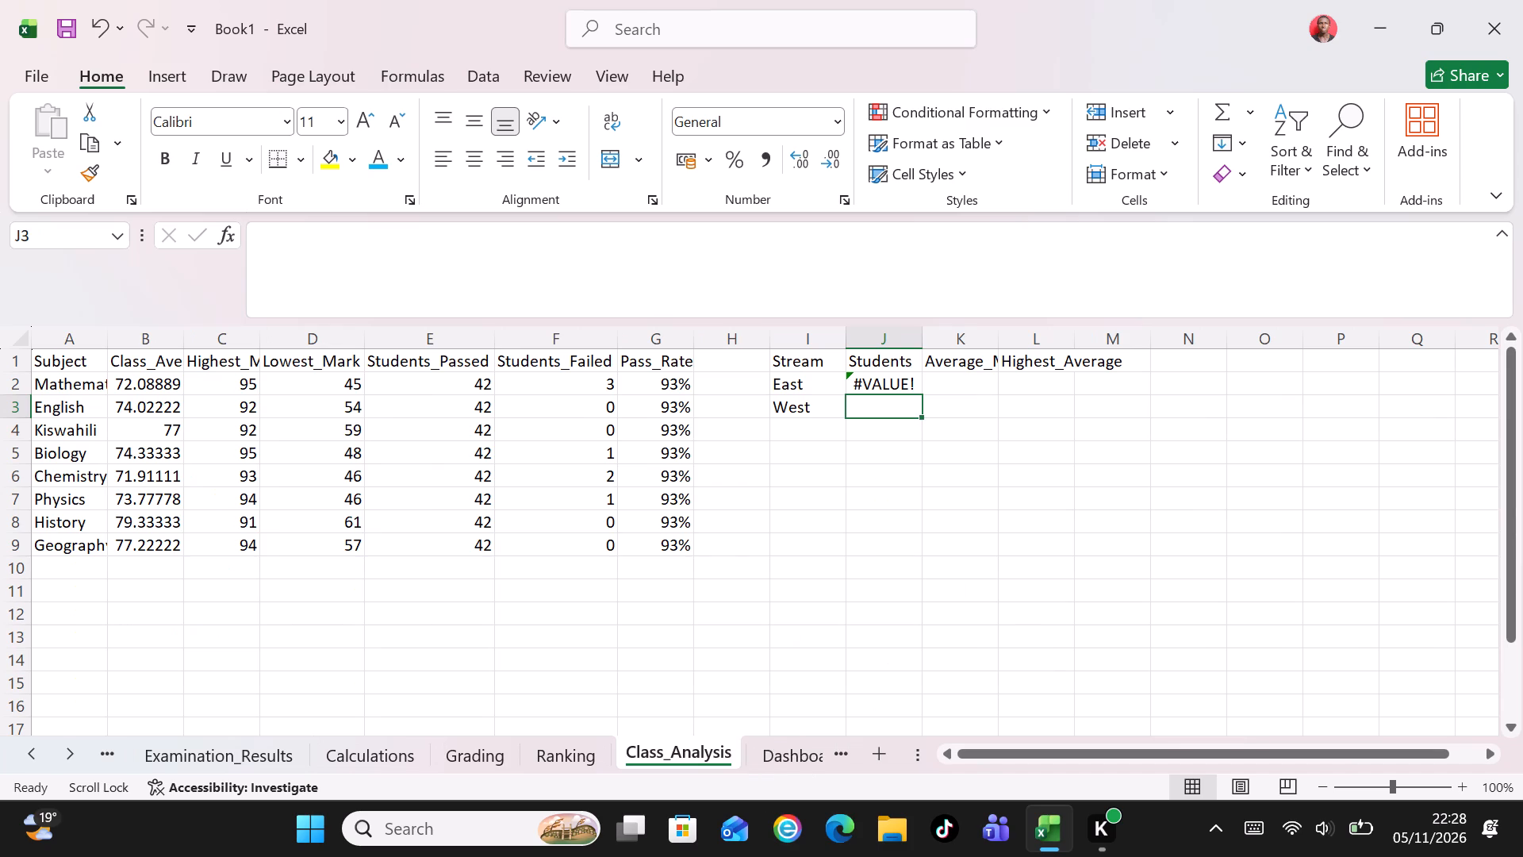
Replace the formula in J2 with =COUNTIF(Student_Data!$E$2:$E$46,I2) for the East stream's student count.
left_click(885, 384)
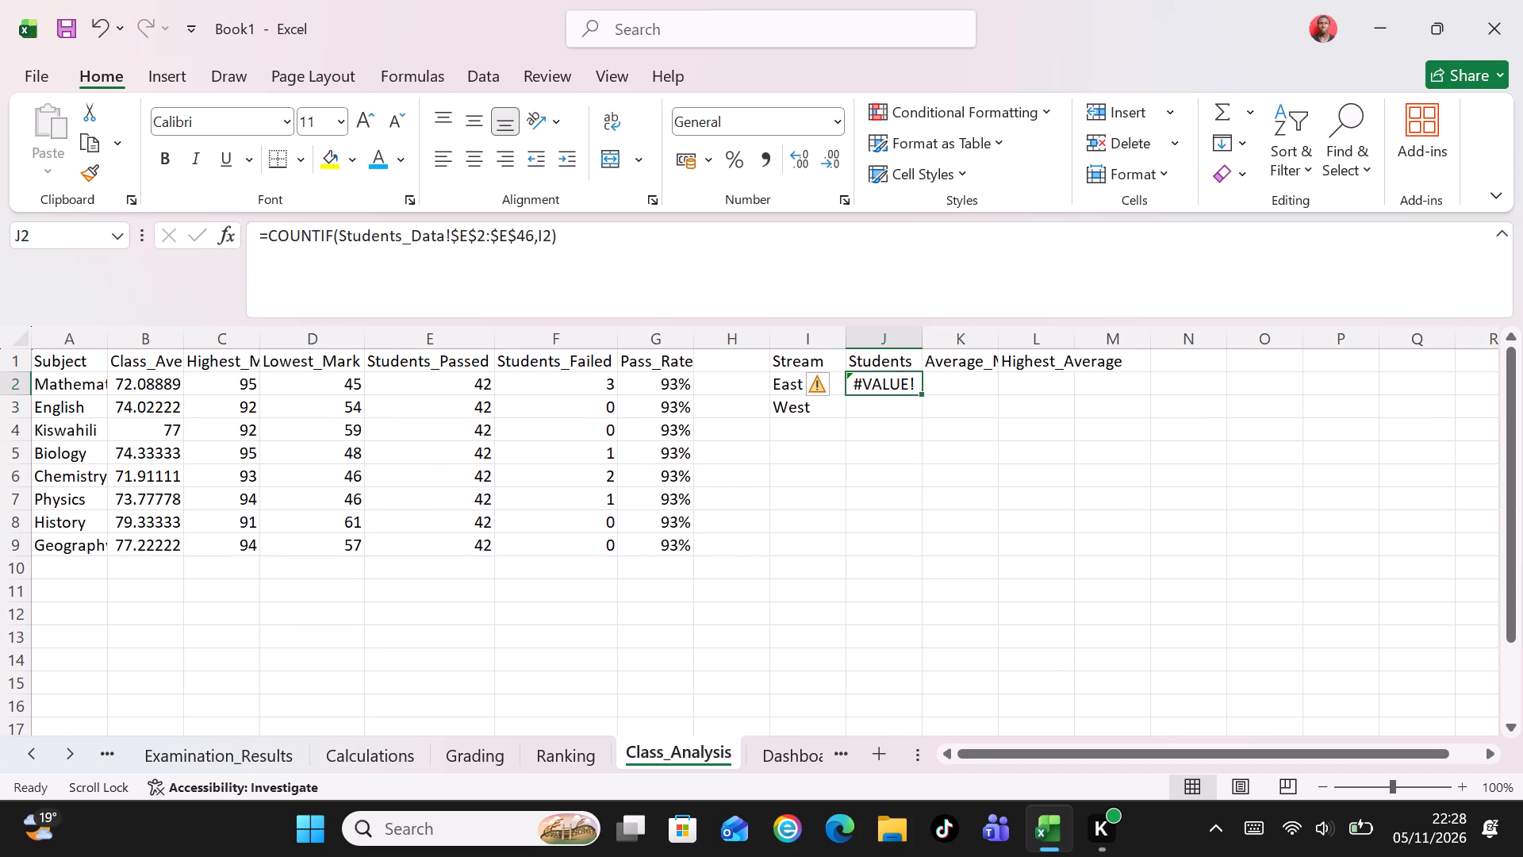
key("BackSpace")
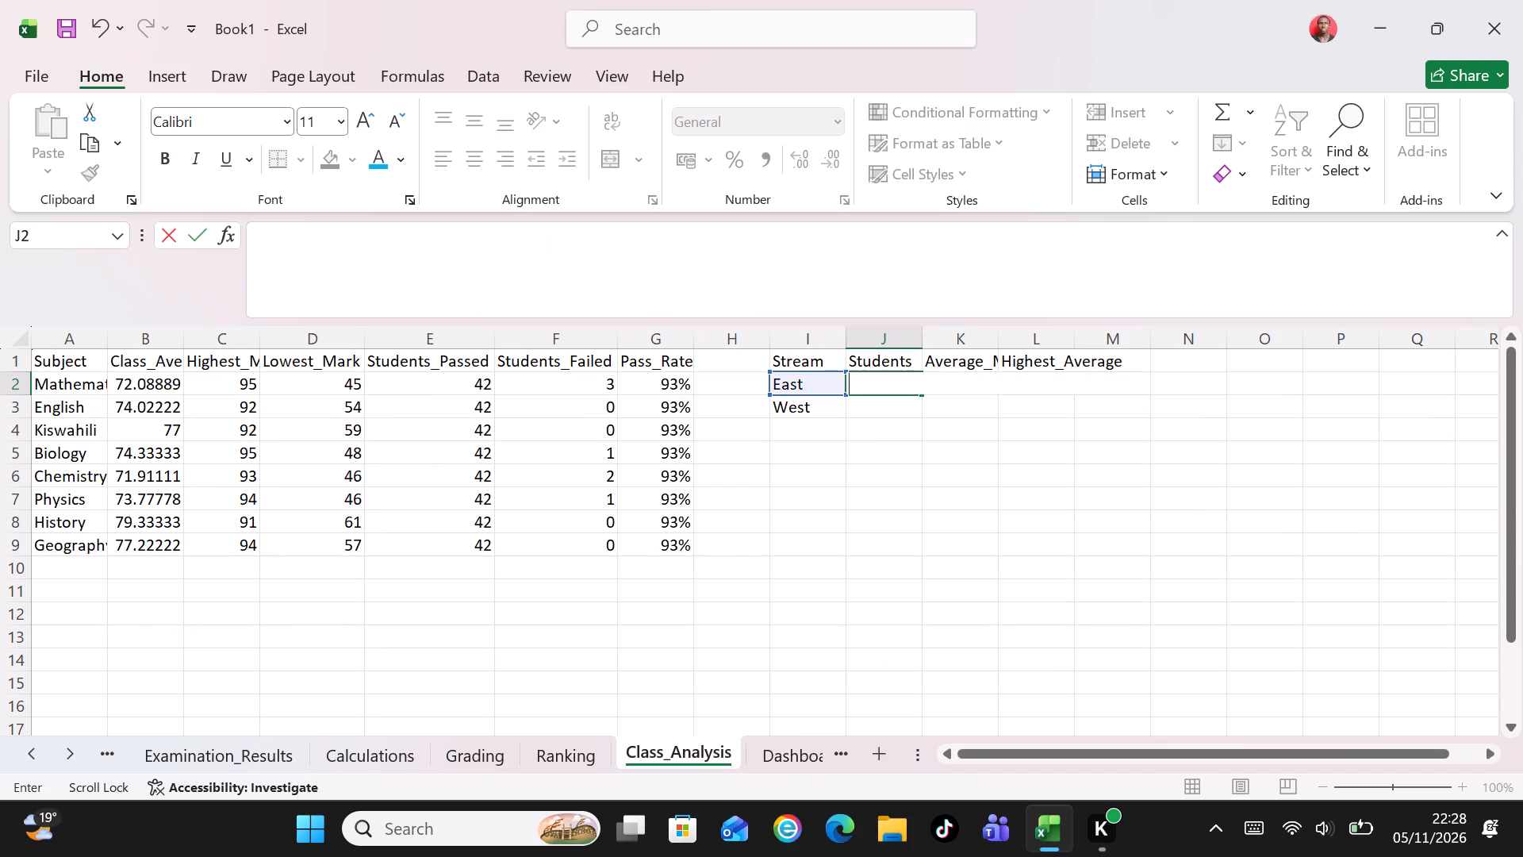
key("equal")
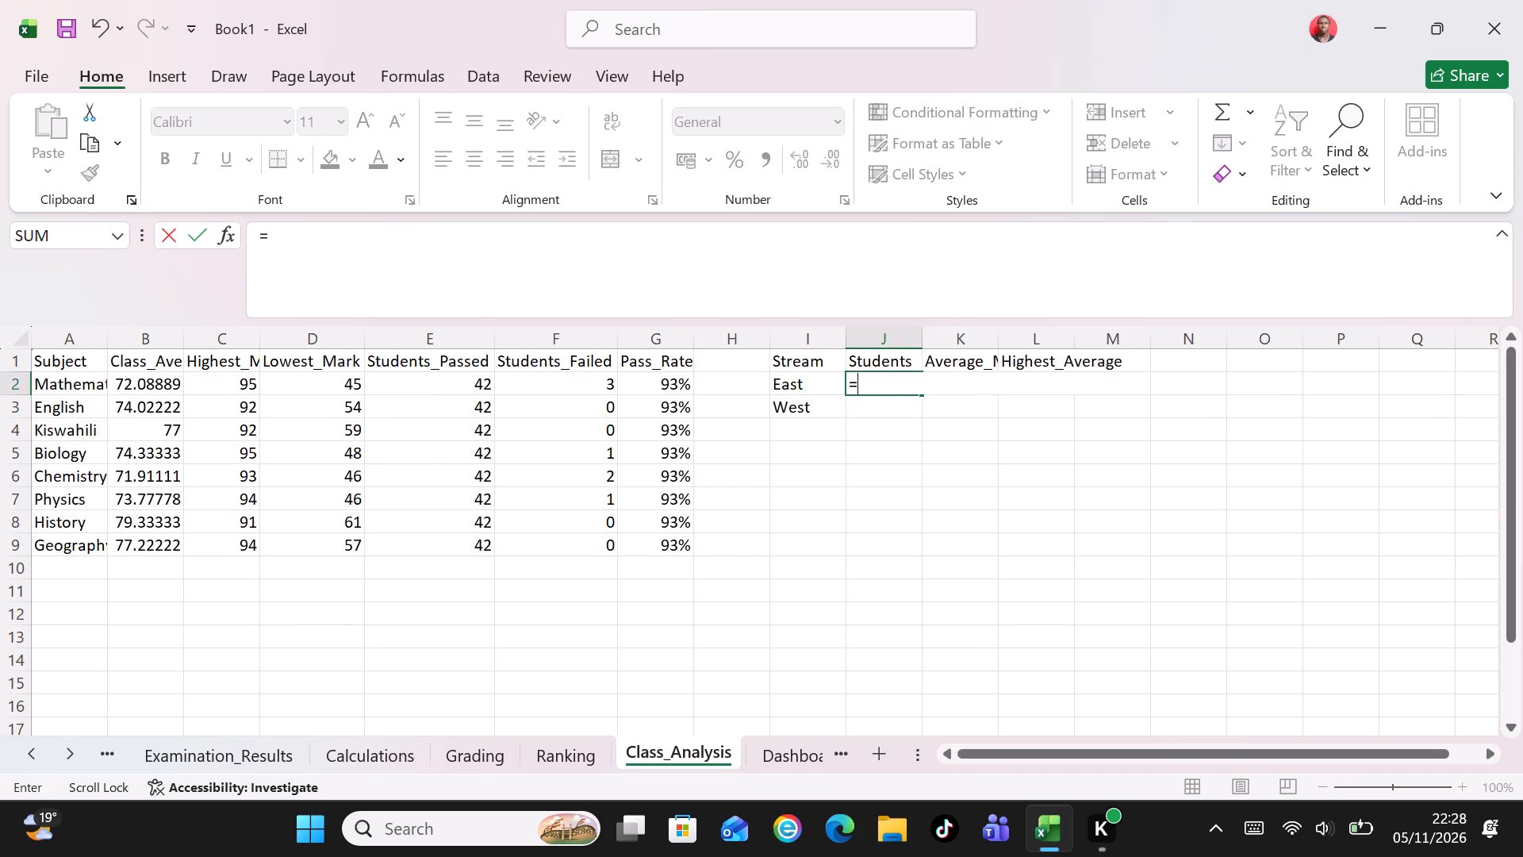
type("COUNT")
type("IF")
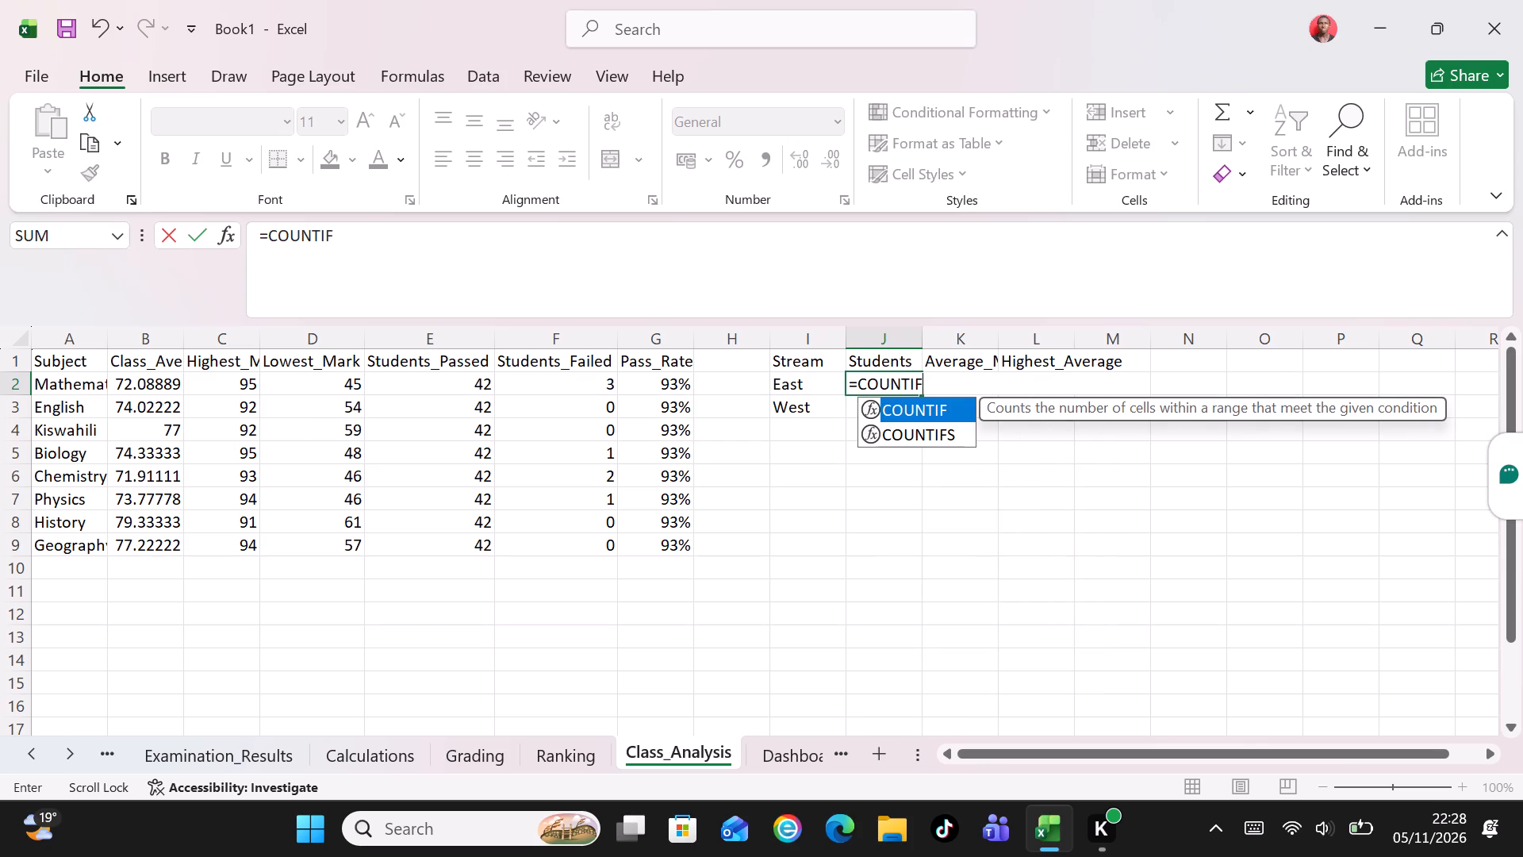
key("shift+parenleft")
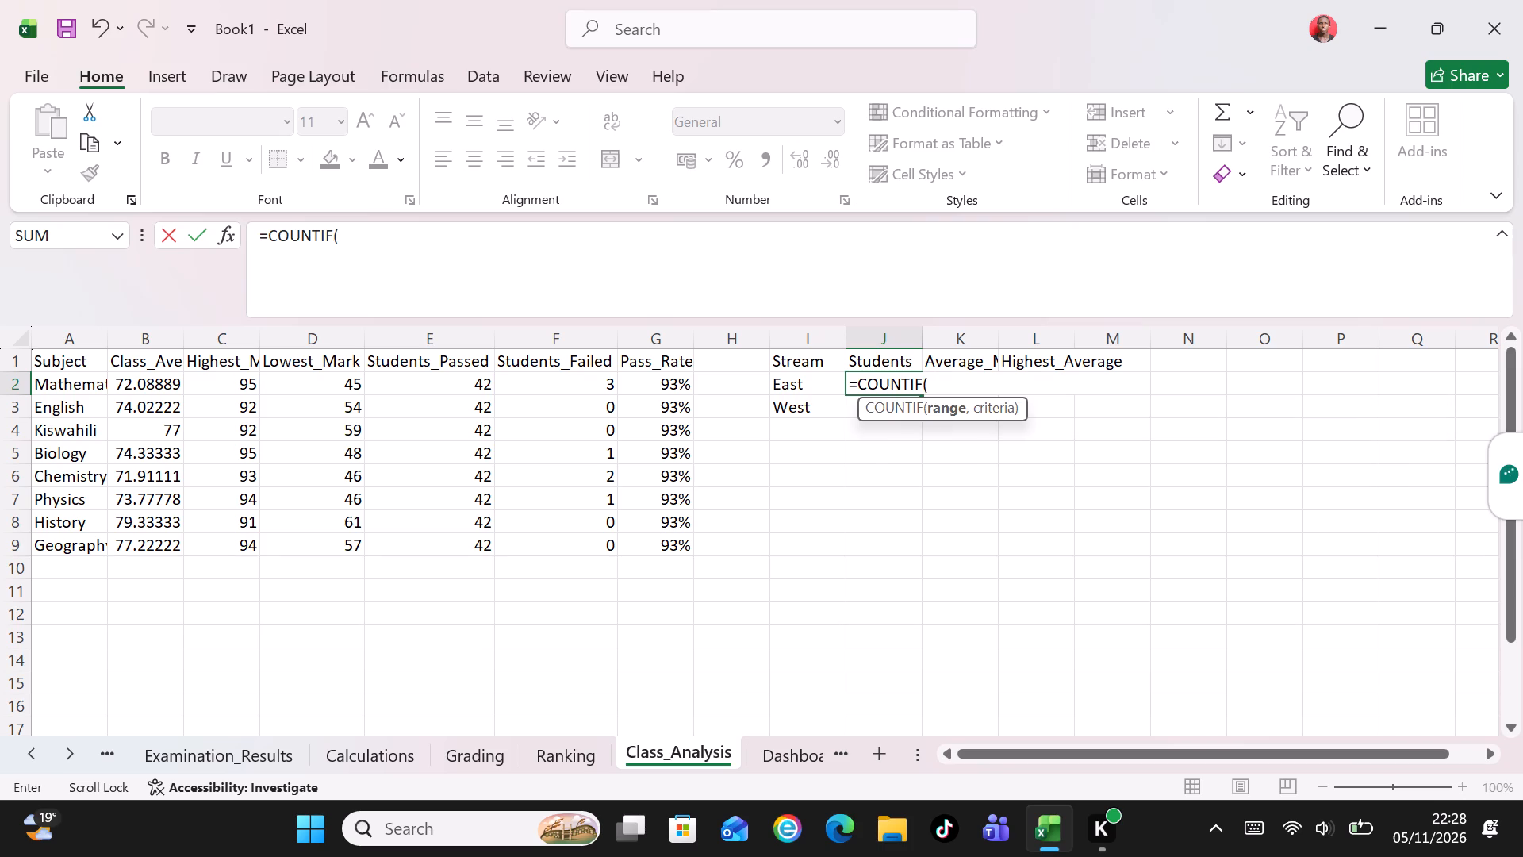
left_click(29, 755)
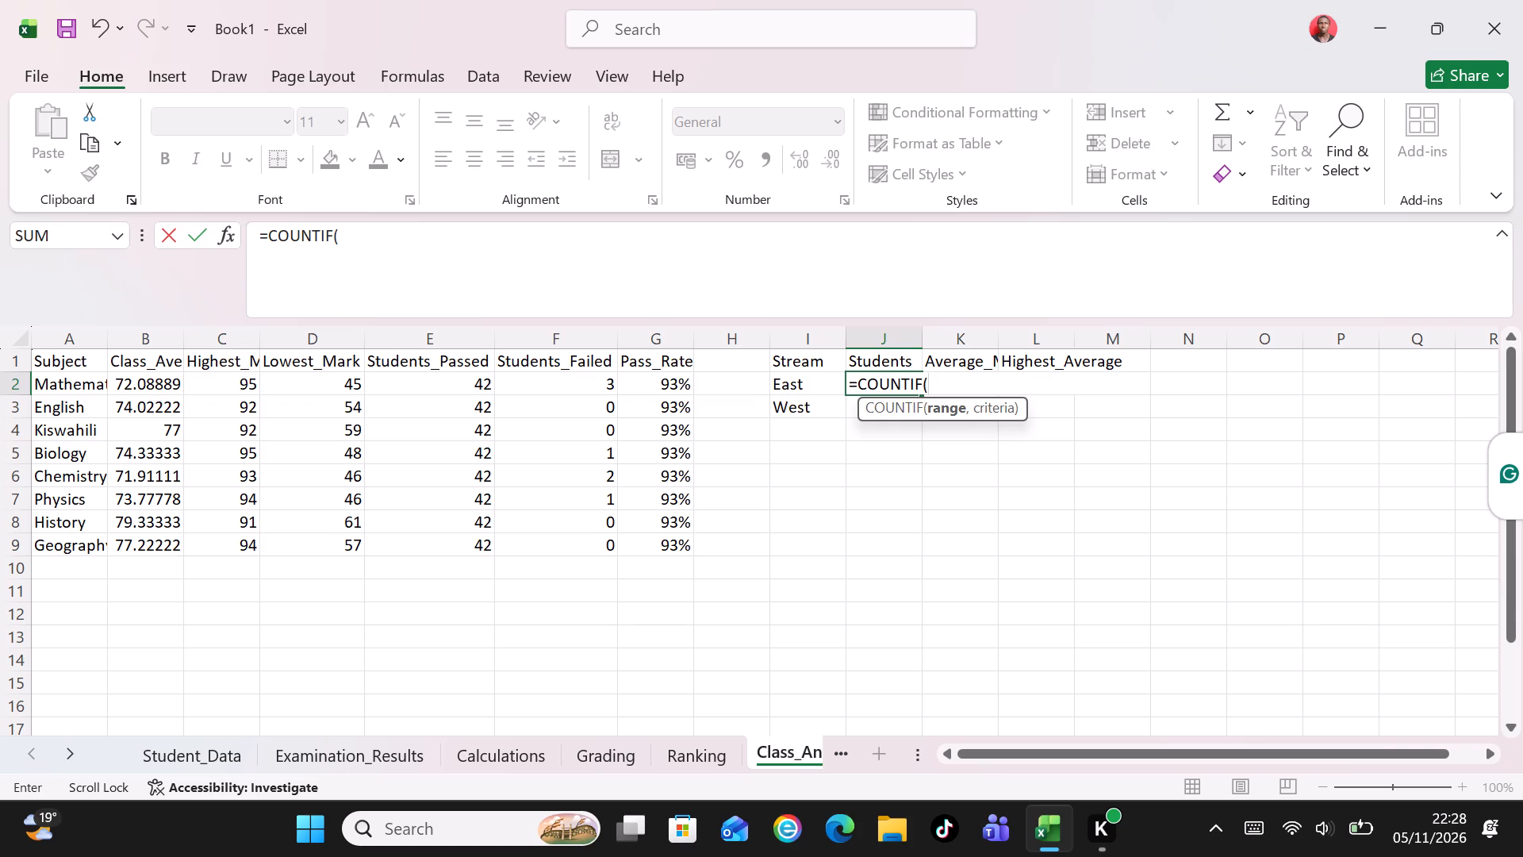
key("s")
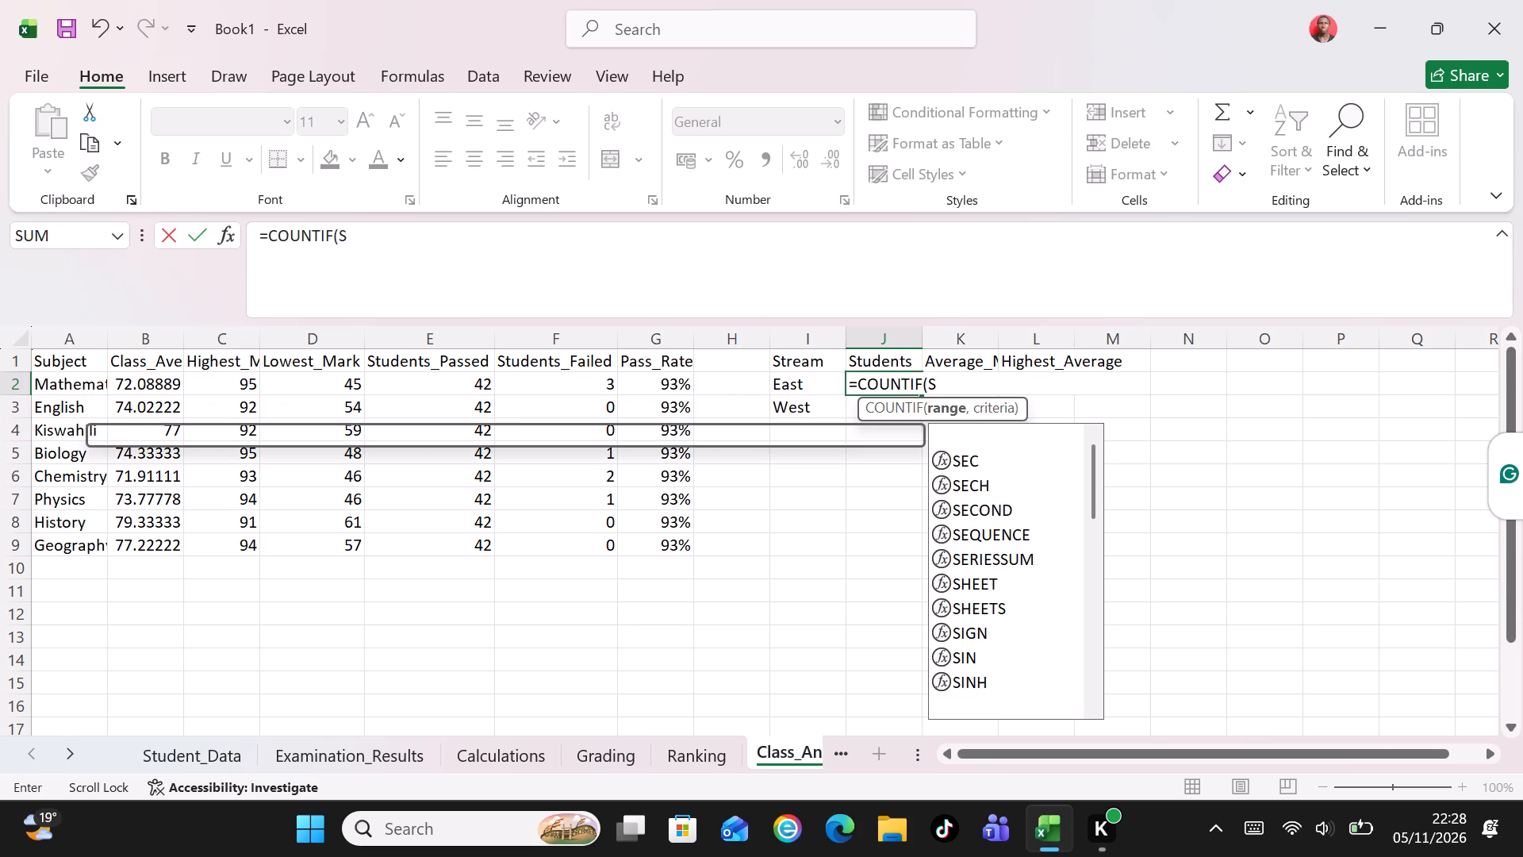
type("tudent")
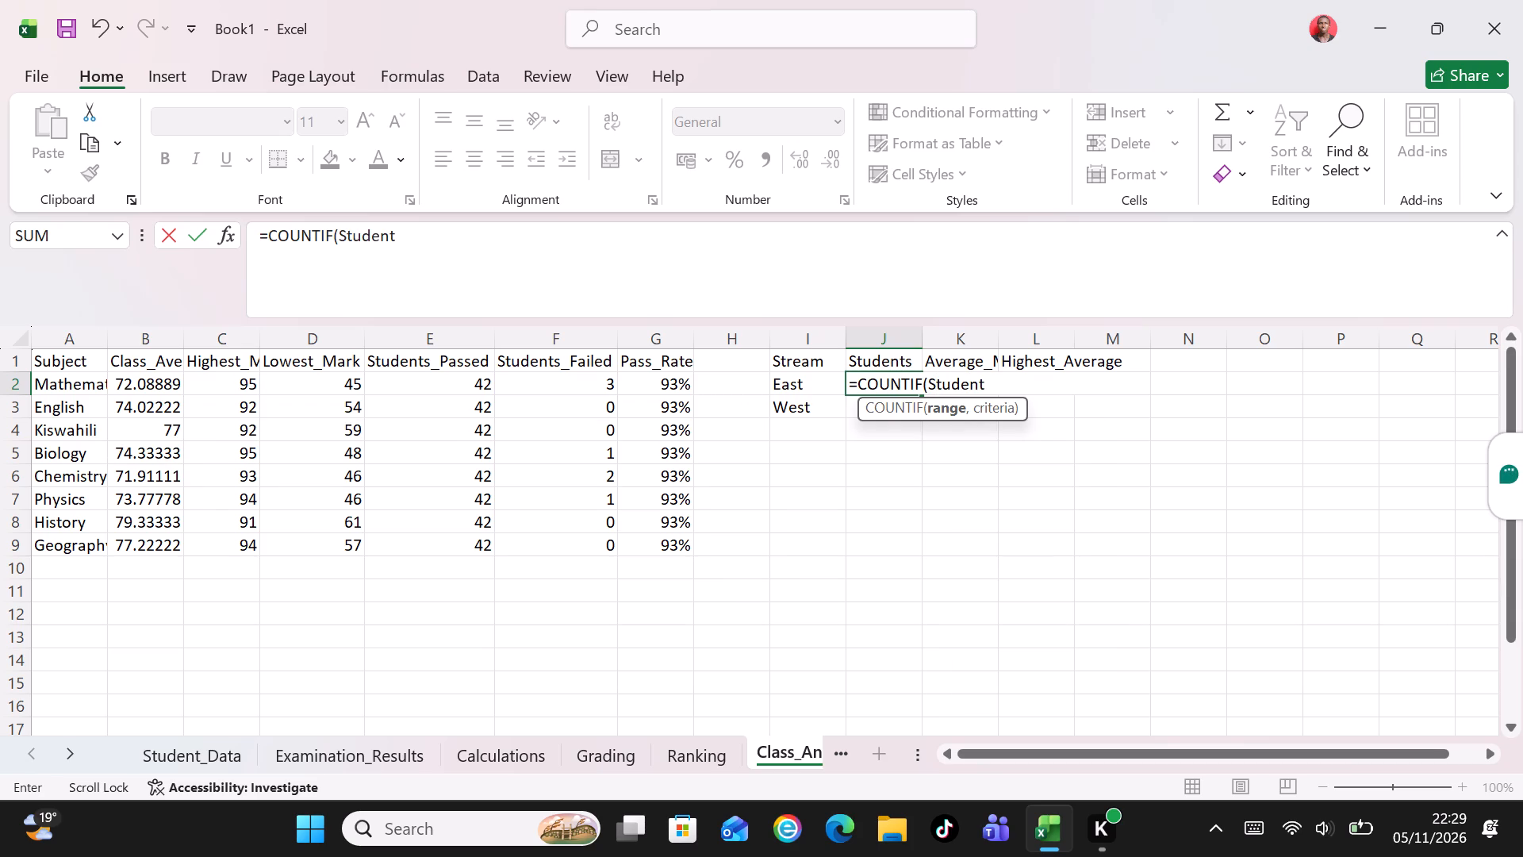
key("shift+underscore")
type("Dat")
key("a")
key("shift+exclam")
key("shift+dollar")
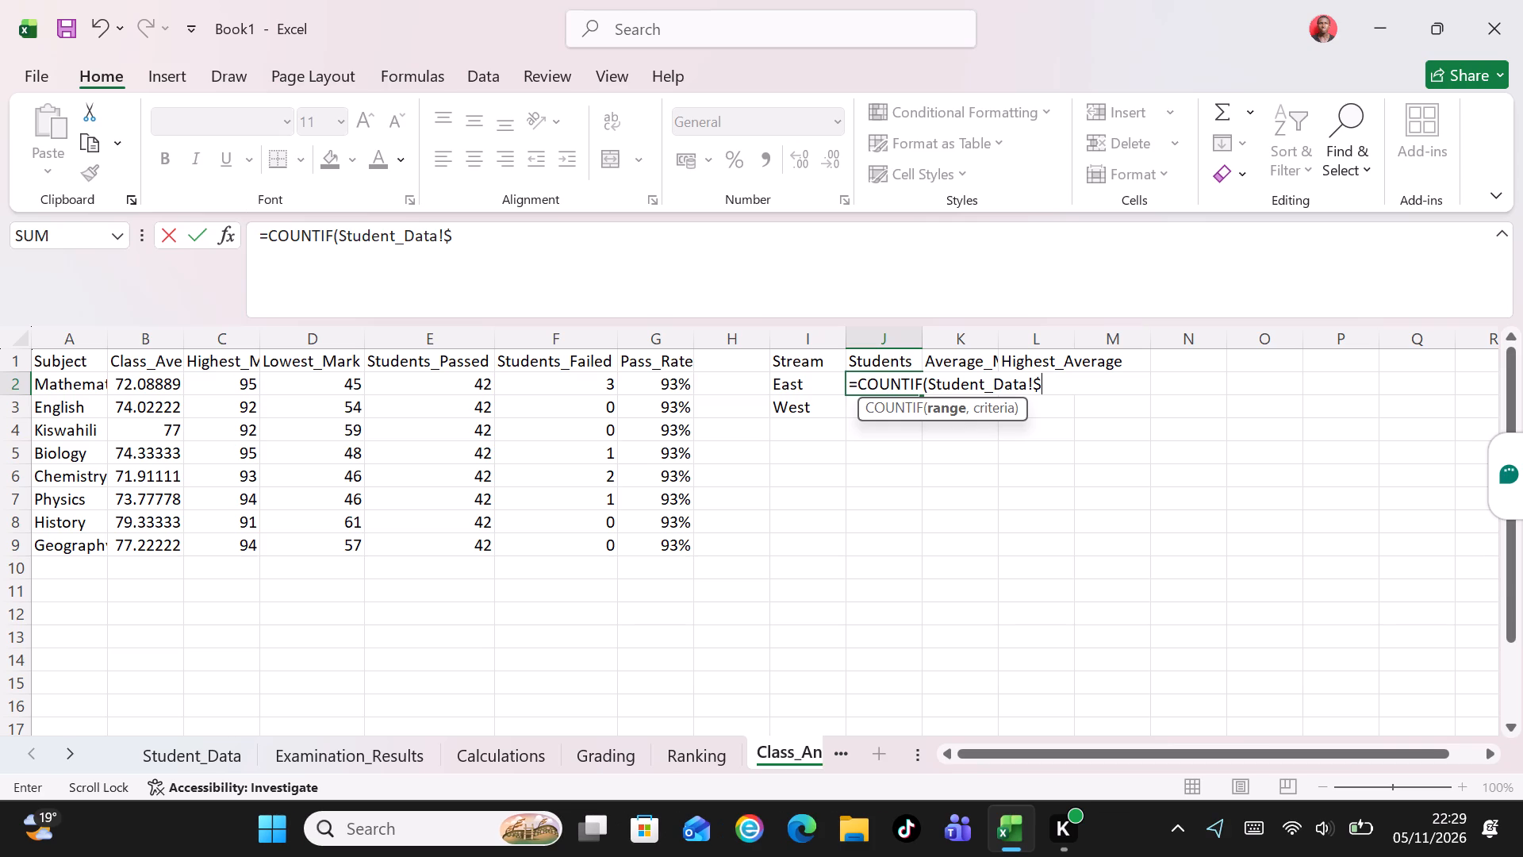
key("e")
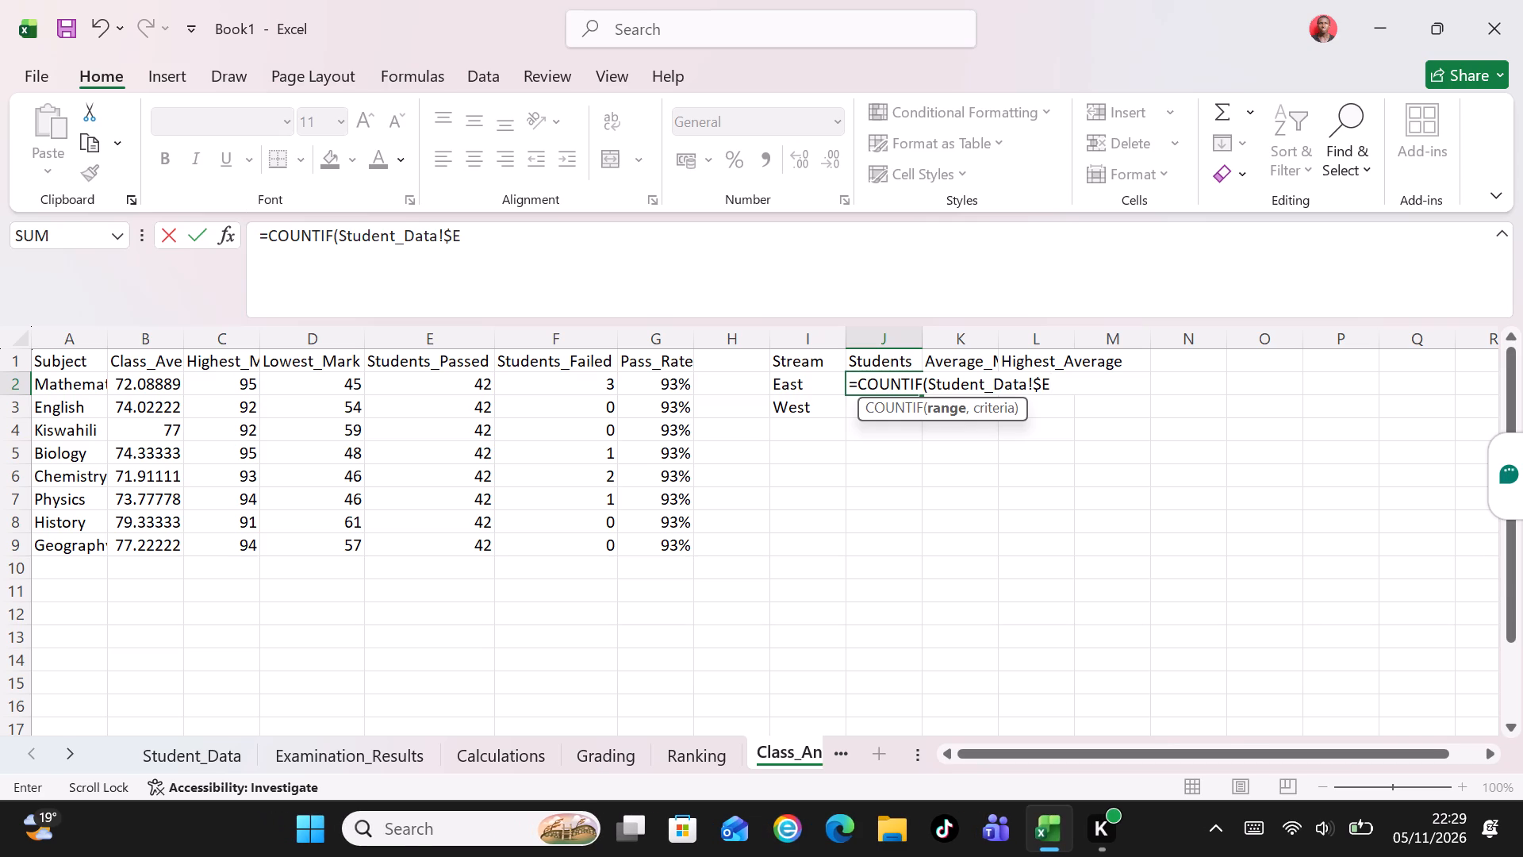
key("shift+dollar")
key("2")
key("shift+colon")
key("e")
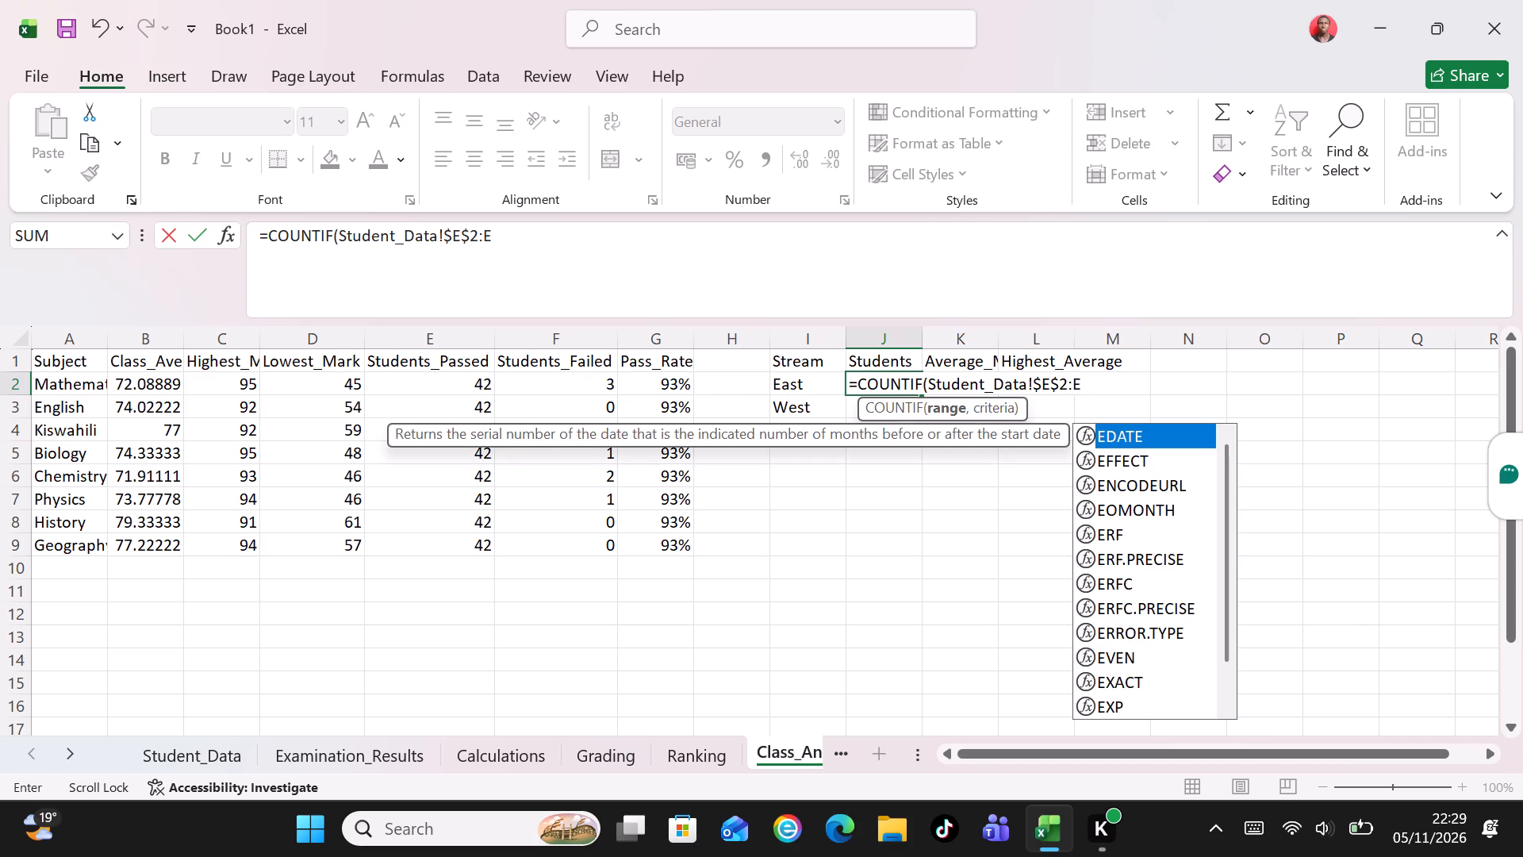
key("BackSpace")
key("shift+dollar")
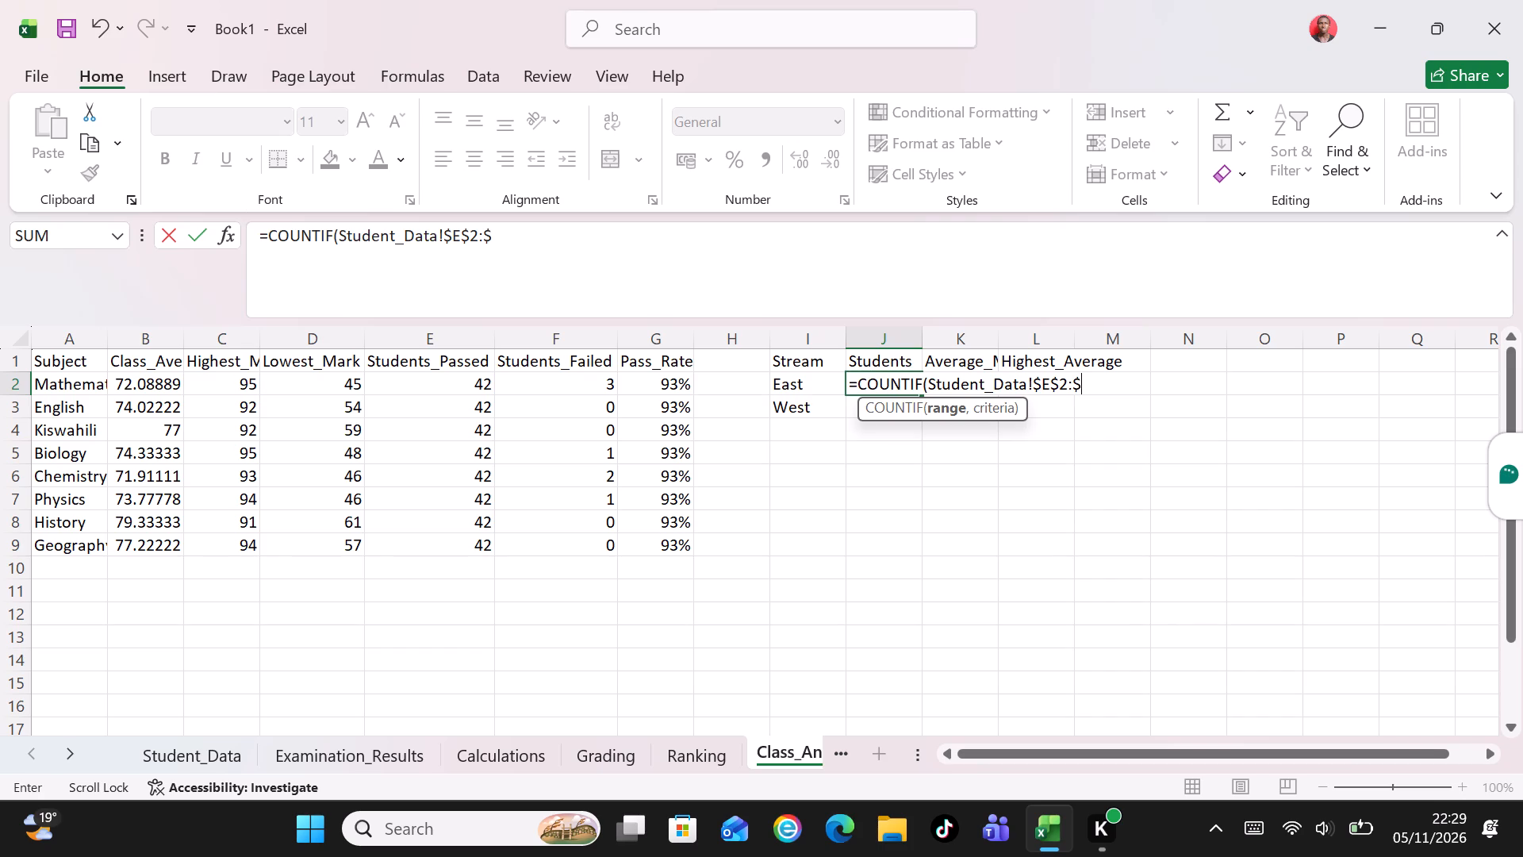
key("e")
key("shift+dollar")
type("46")
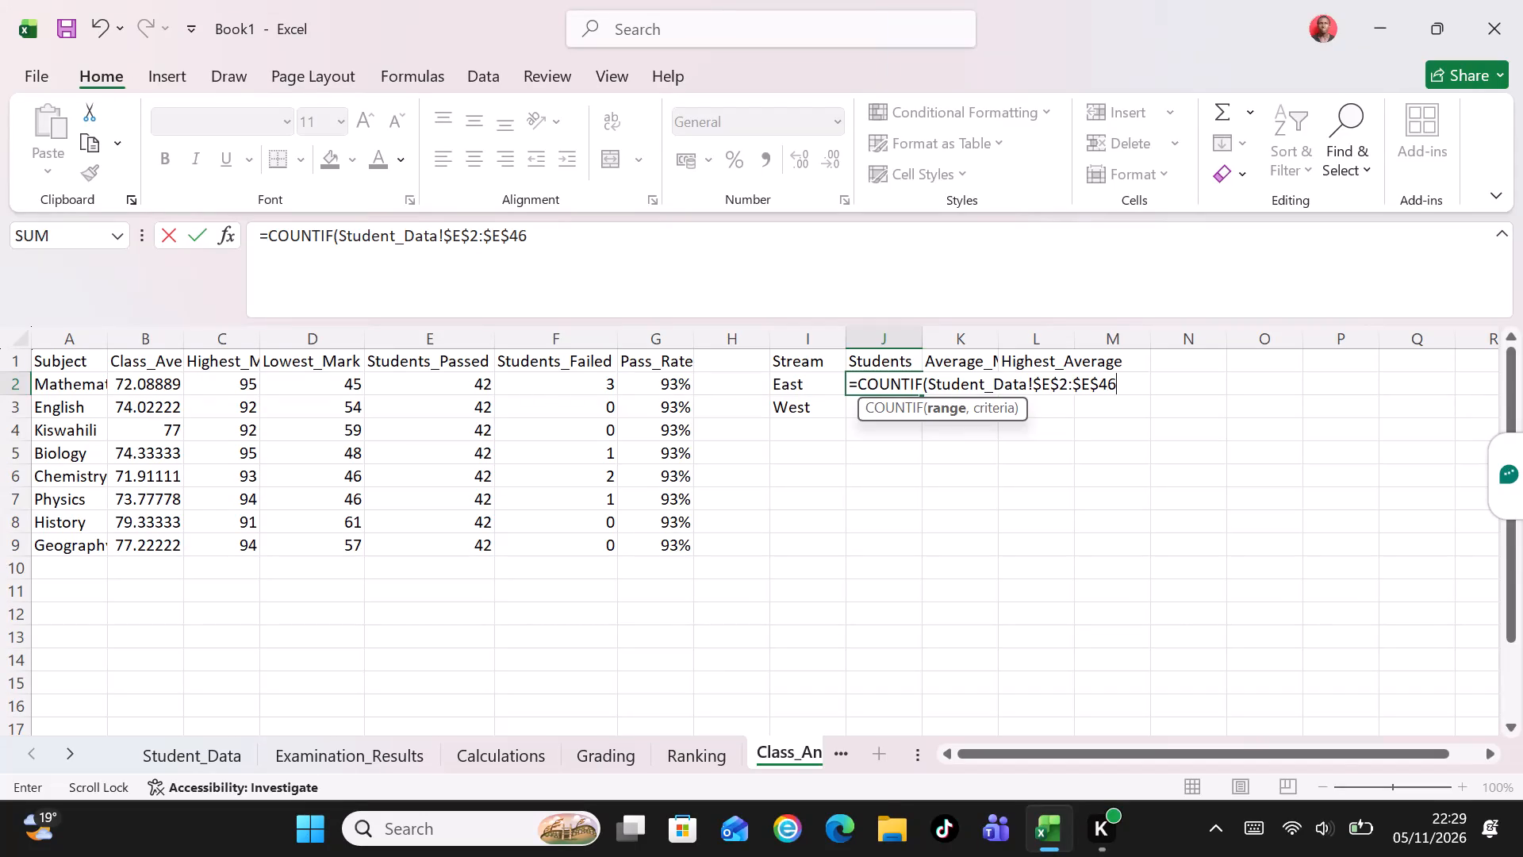
key("comma")
type("I2")
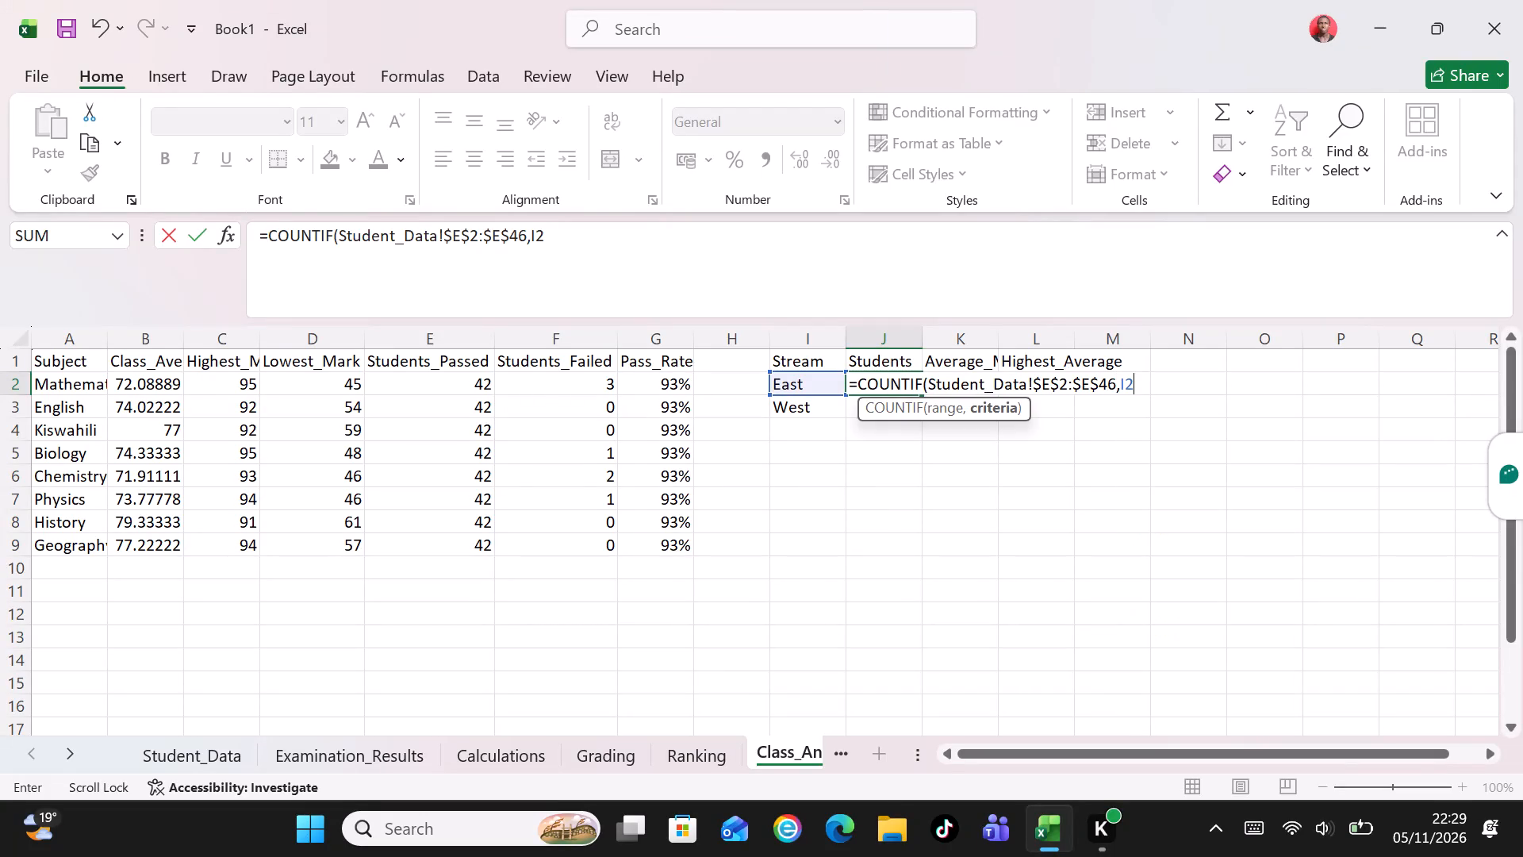
key("shift+parenright")
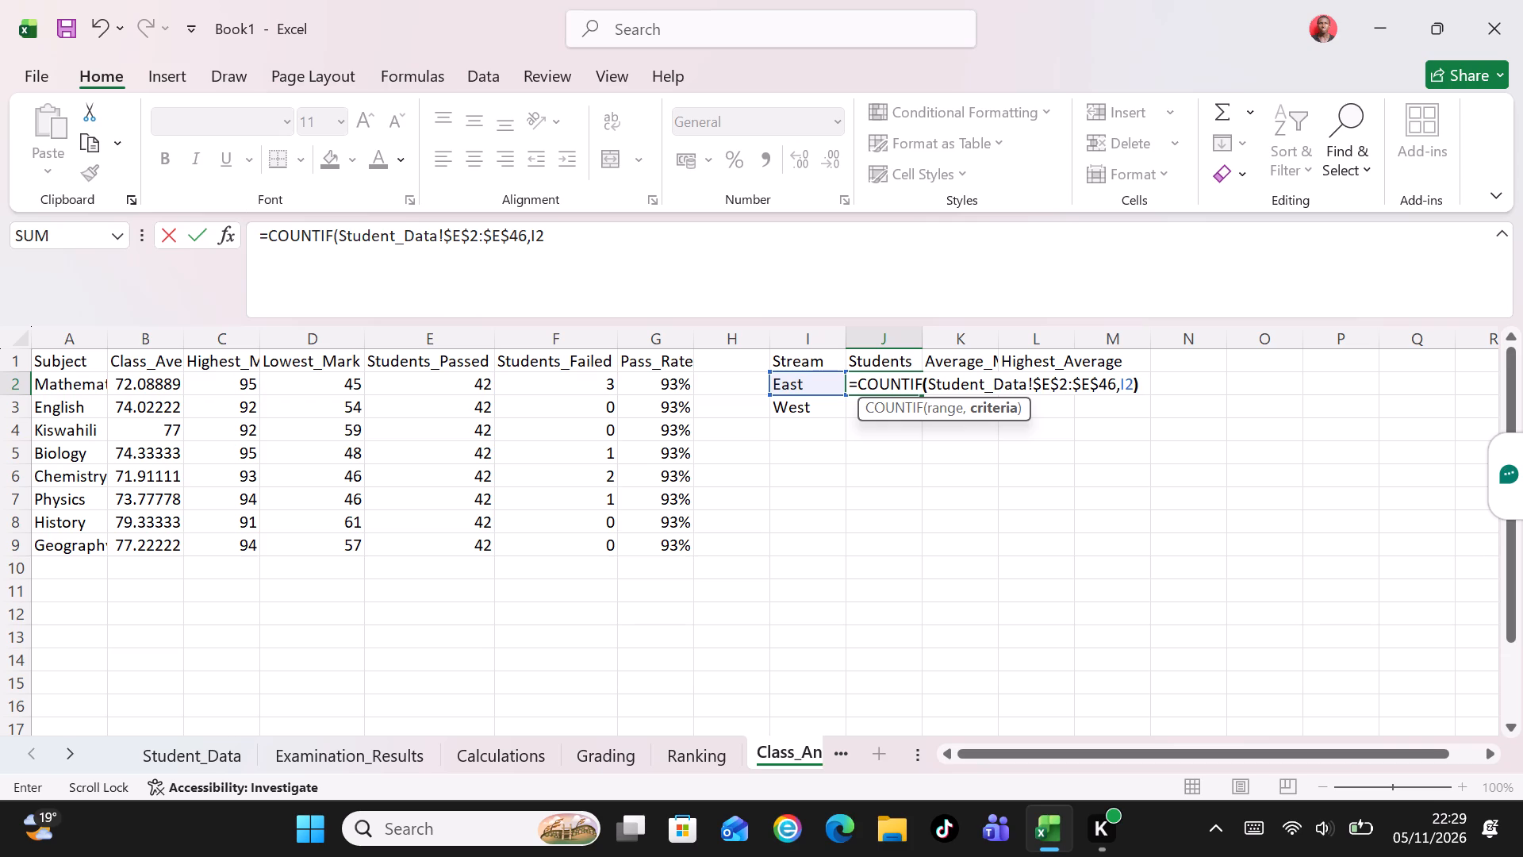
key("Return")
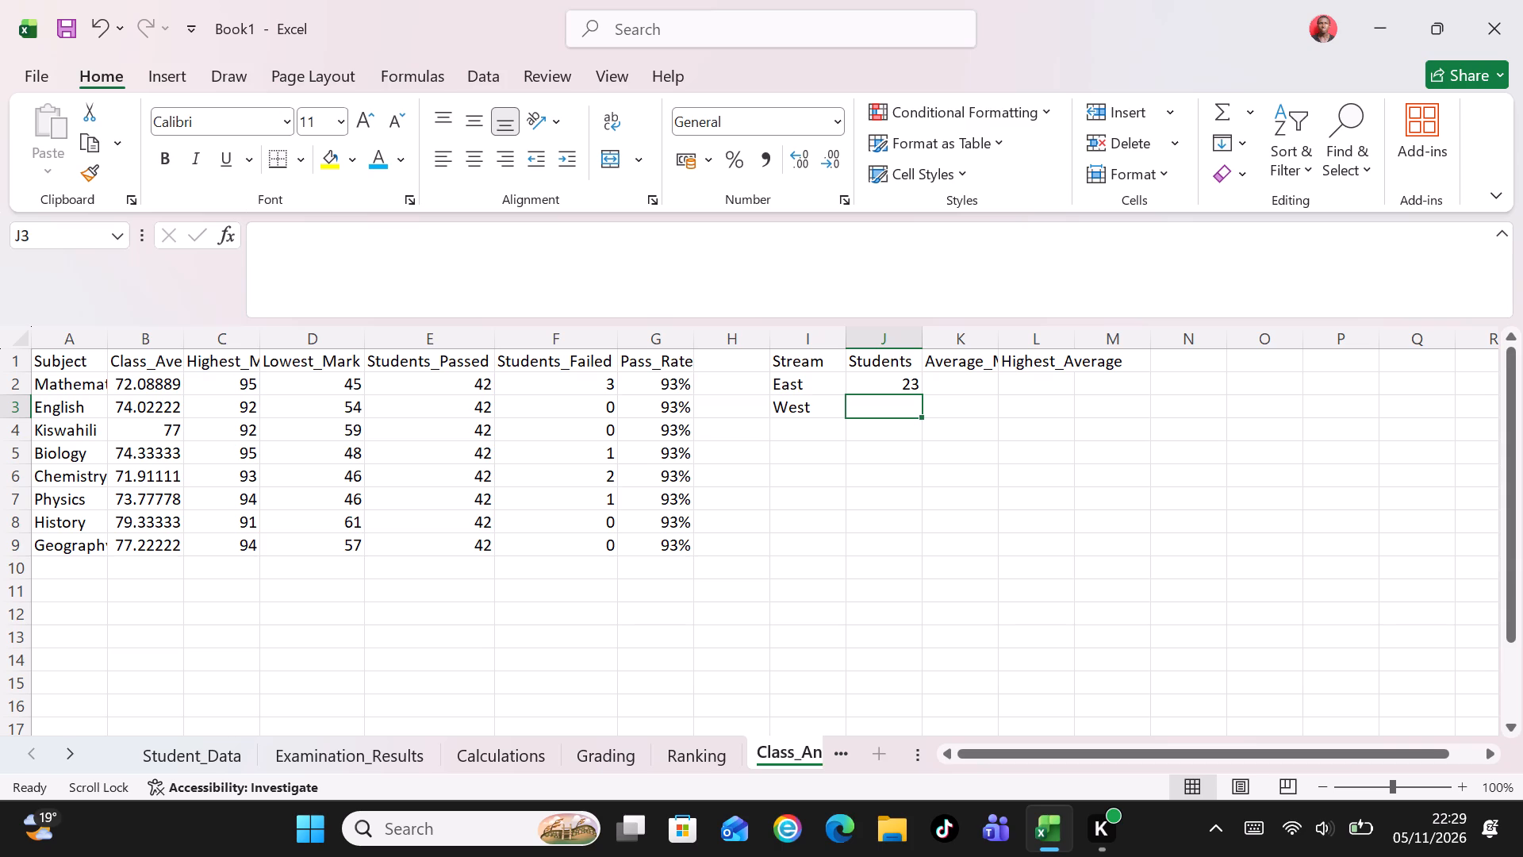
Enter =AVERAGE(Student_Data!$E$2:$E$46,I2,Calculations!$D$2:$D$46) in K2 as the East stream's average mark.
left_click(956, 381)
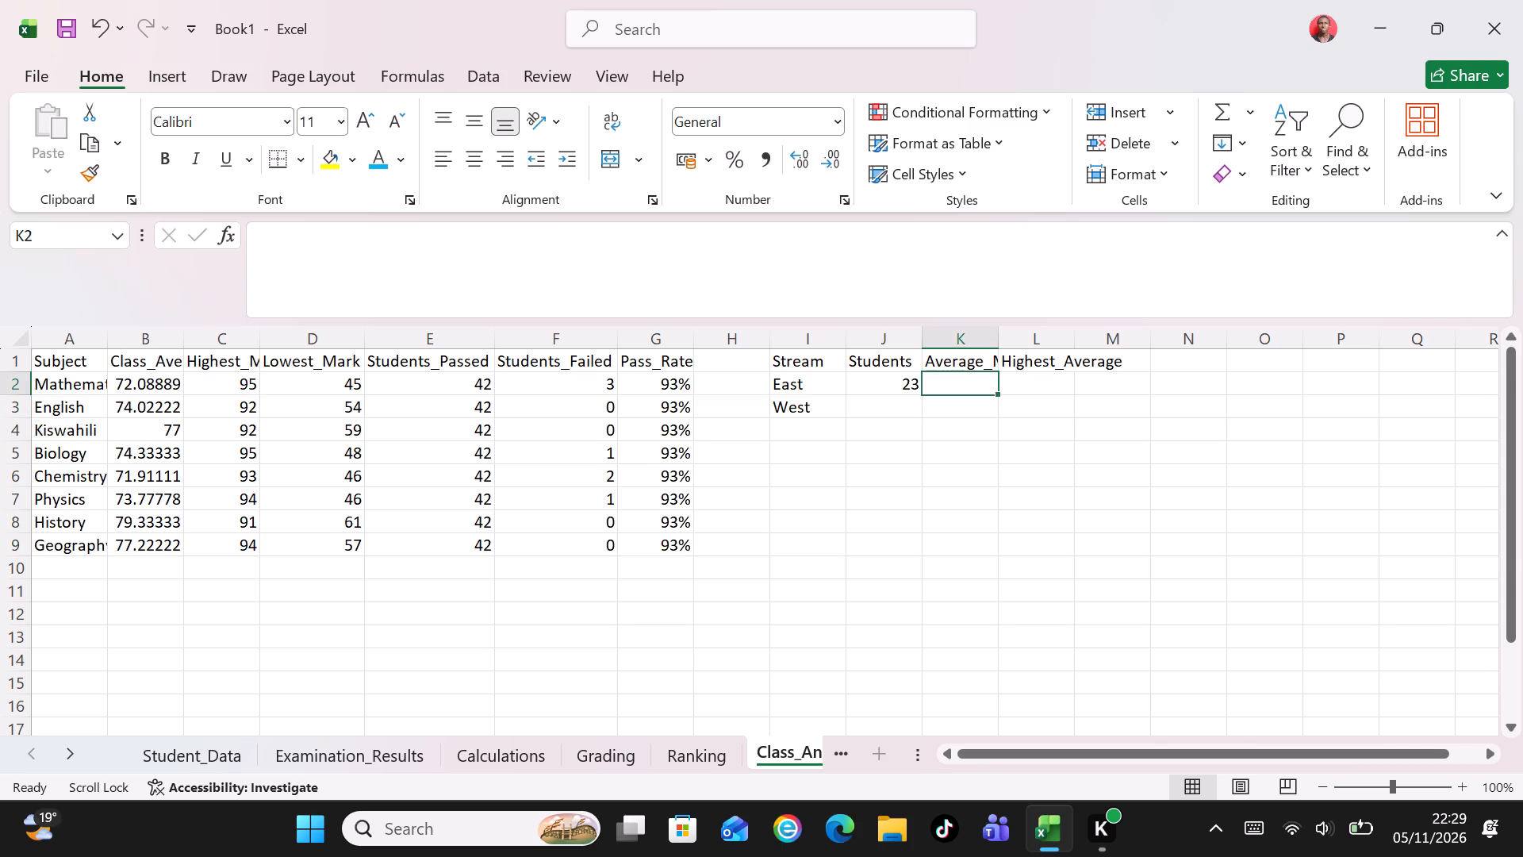
key("equal")
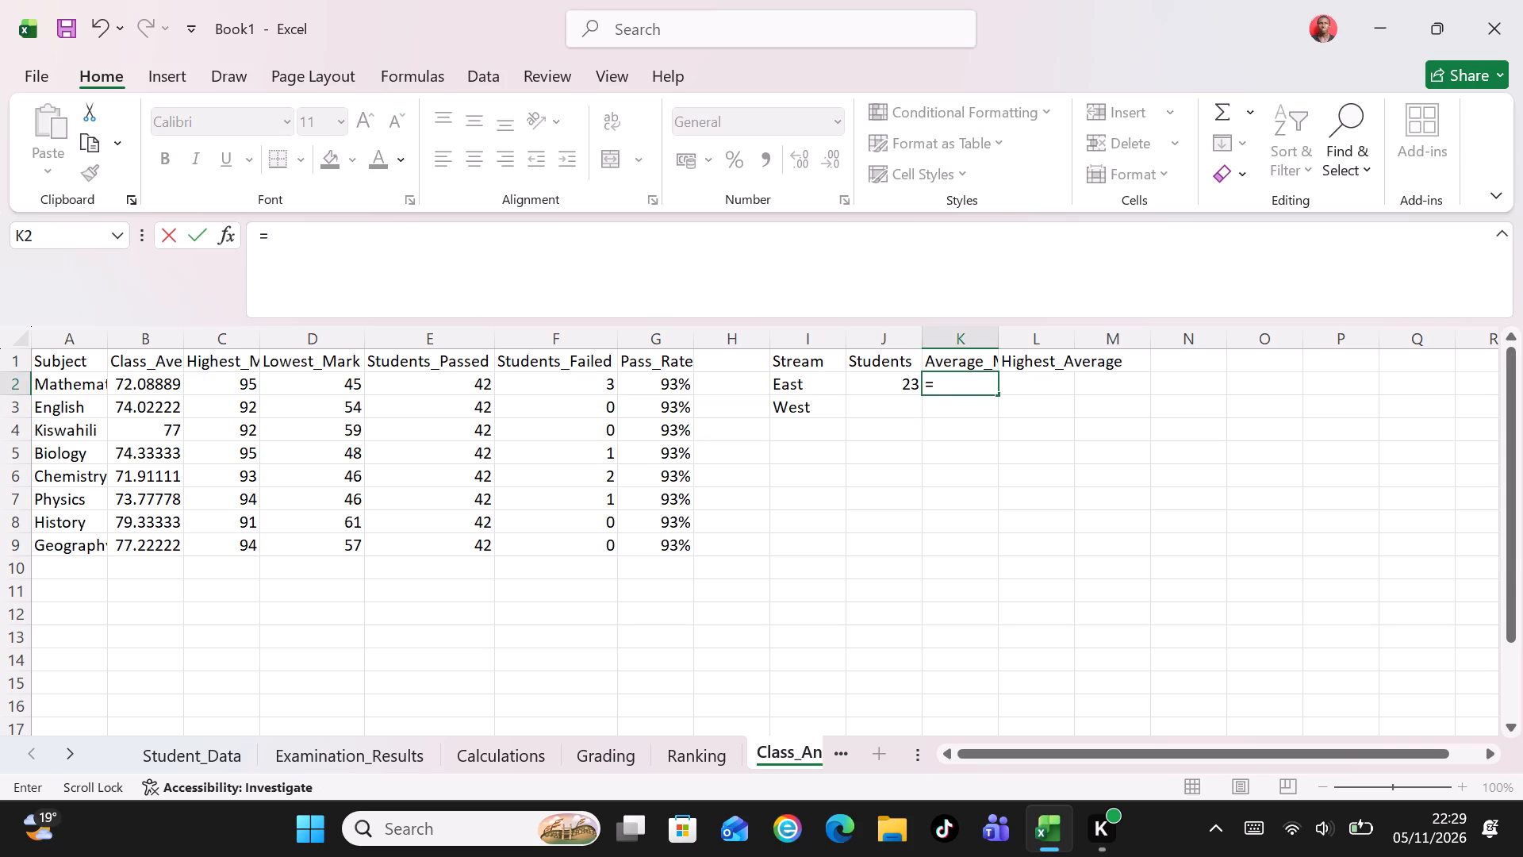
type("AVERAGE")
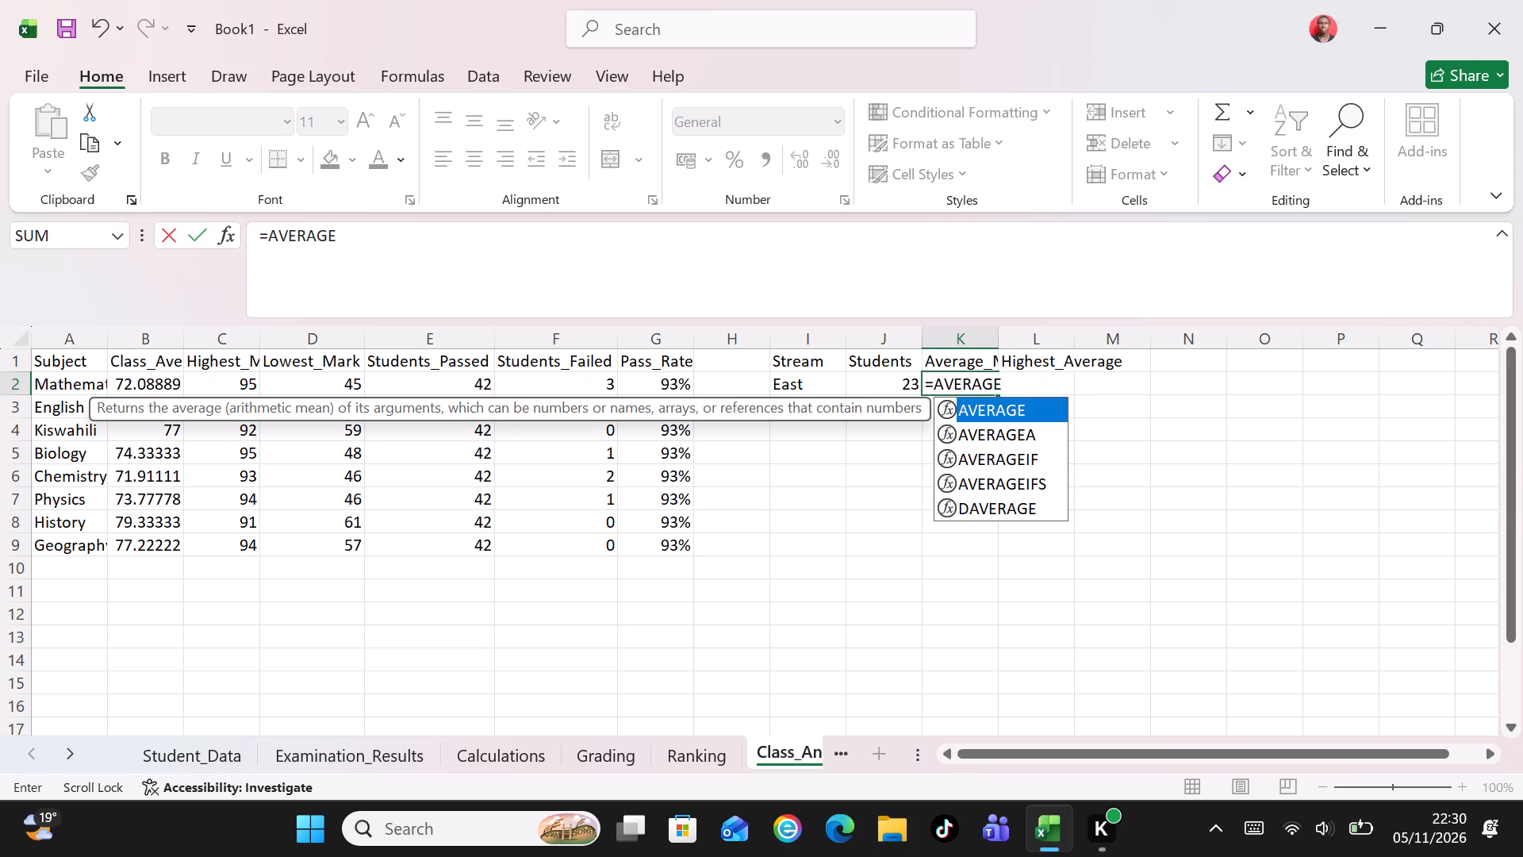
key("shift+parenleft")
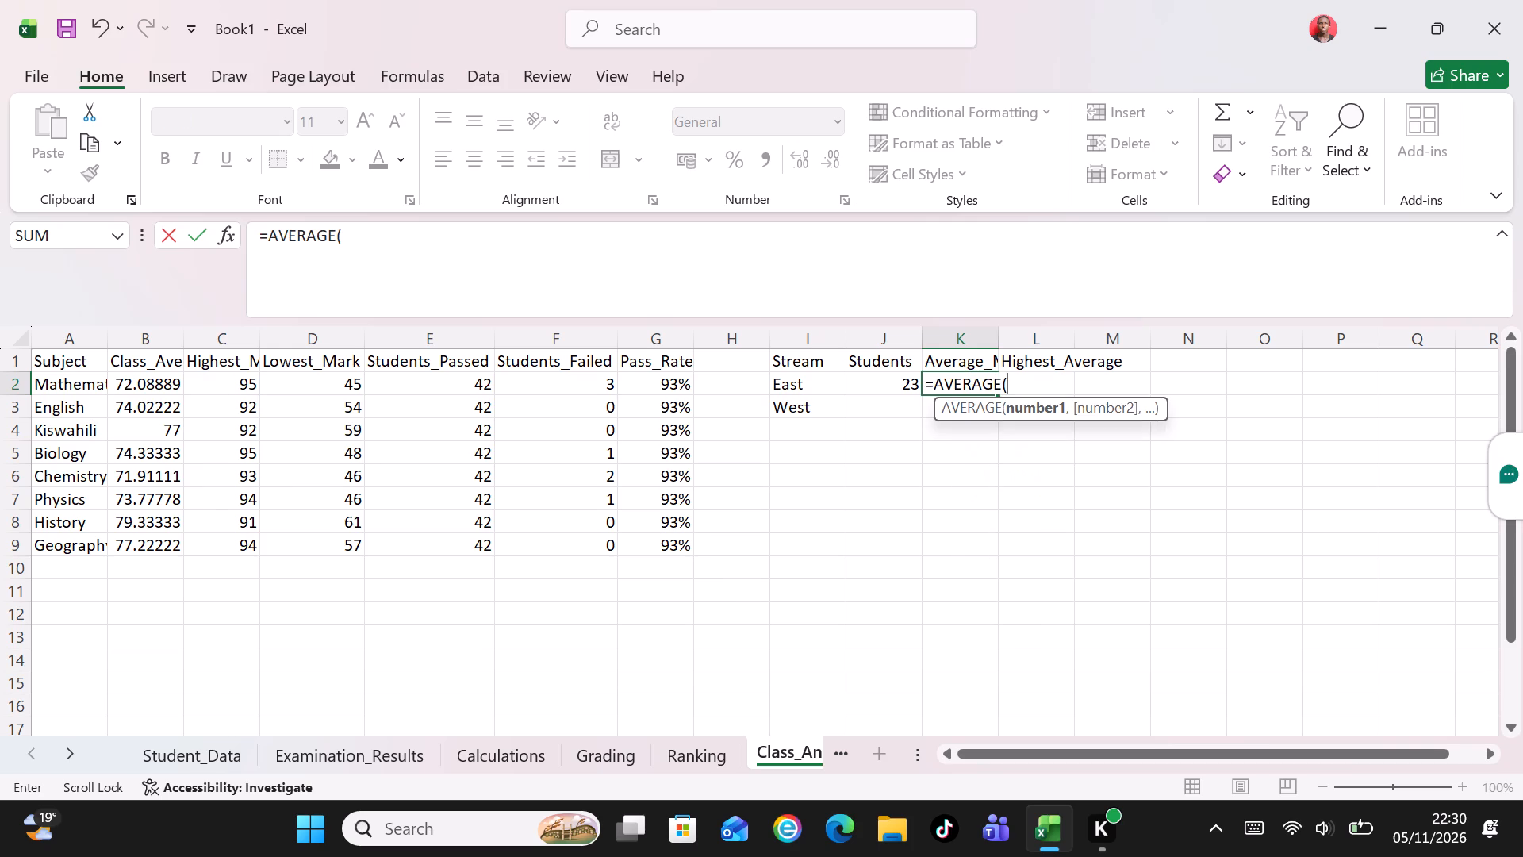
key("s")
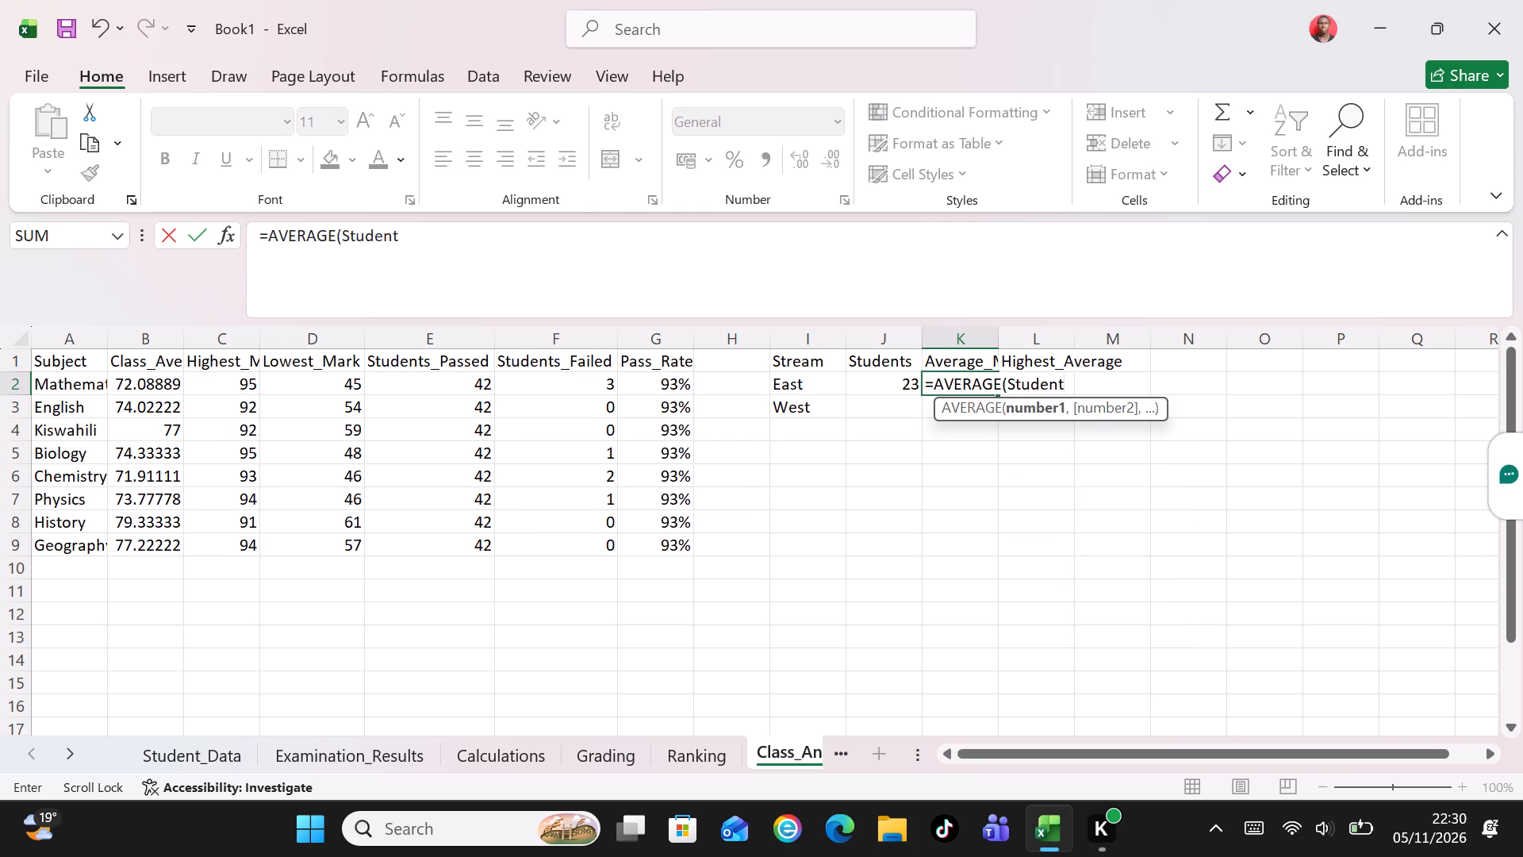
key("shift+underscore")
type("Data")
key("shift+exclam")
key("shift+dollar")
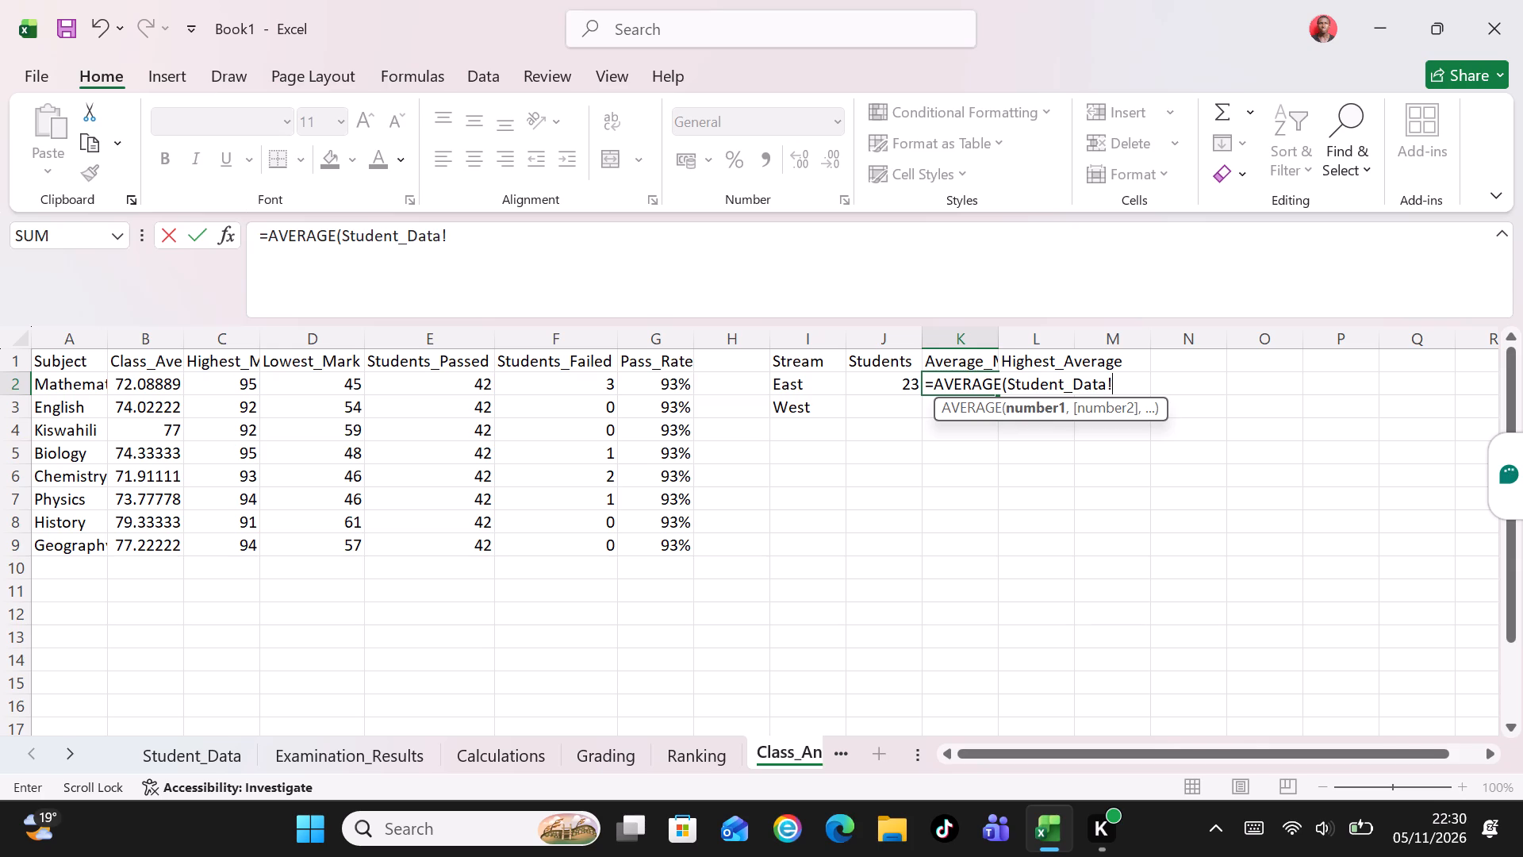
type("E$")
key("2")
key("shift+colon")
key("shift+dollar")
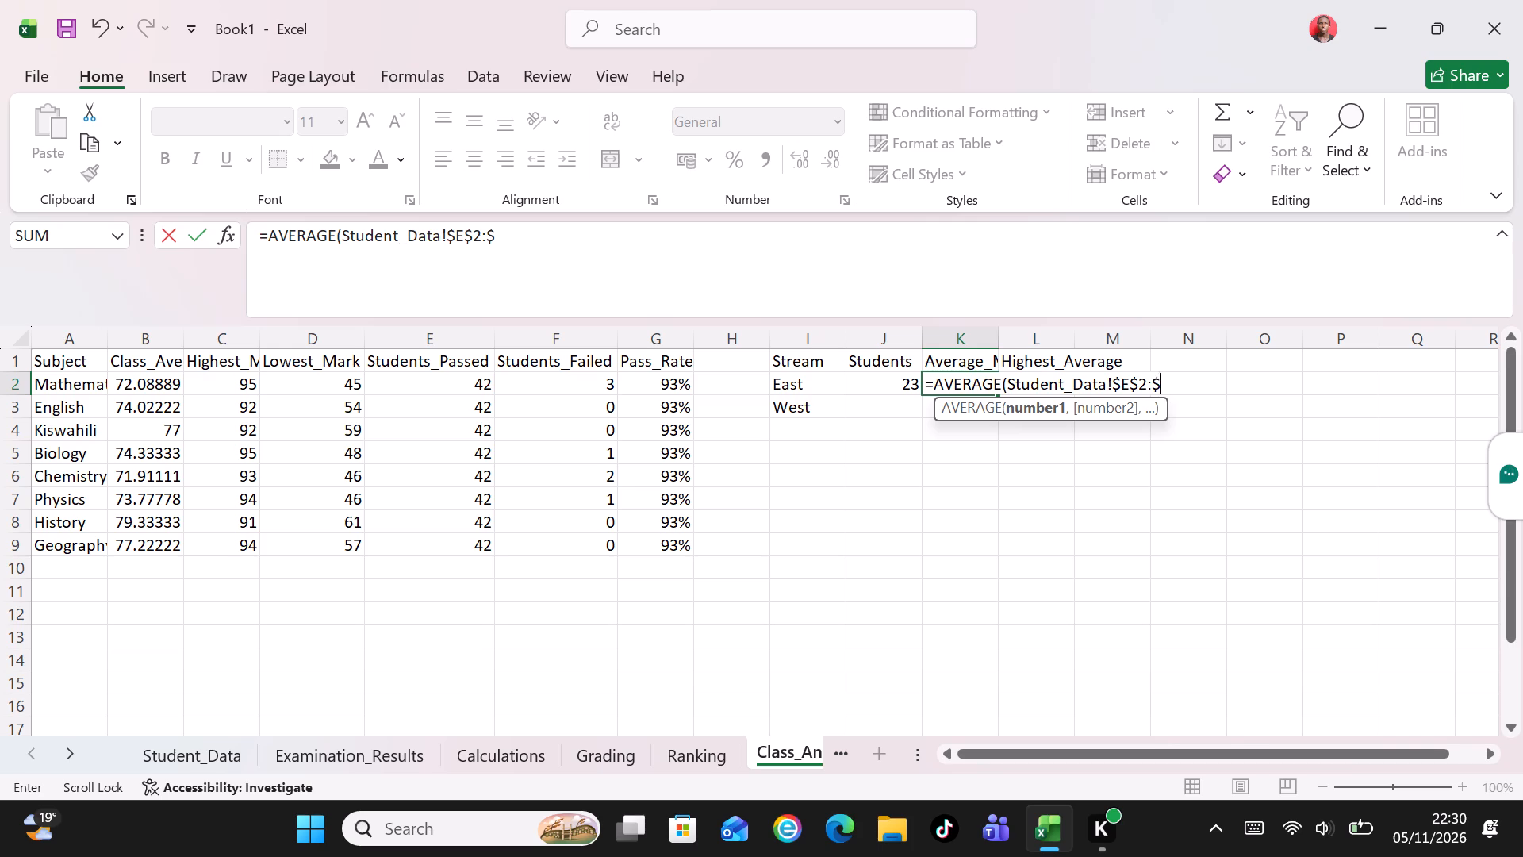
key("e")
key("shift+dollar")
key("BackSpace")
key("BackSpace")
key("e")
key("shift+dollar")
type("46")
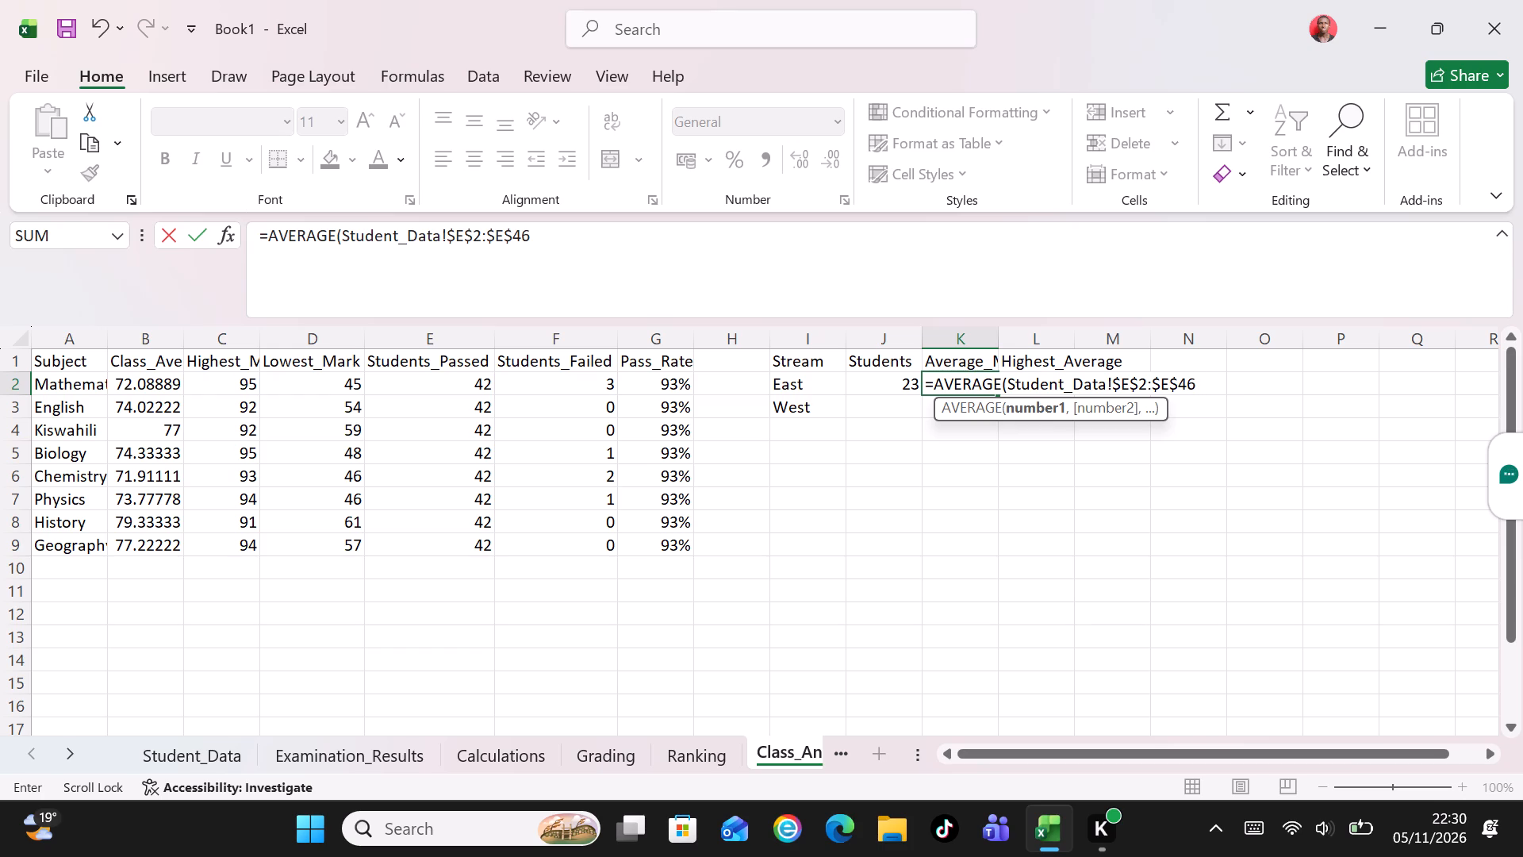
key("comma")
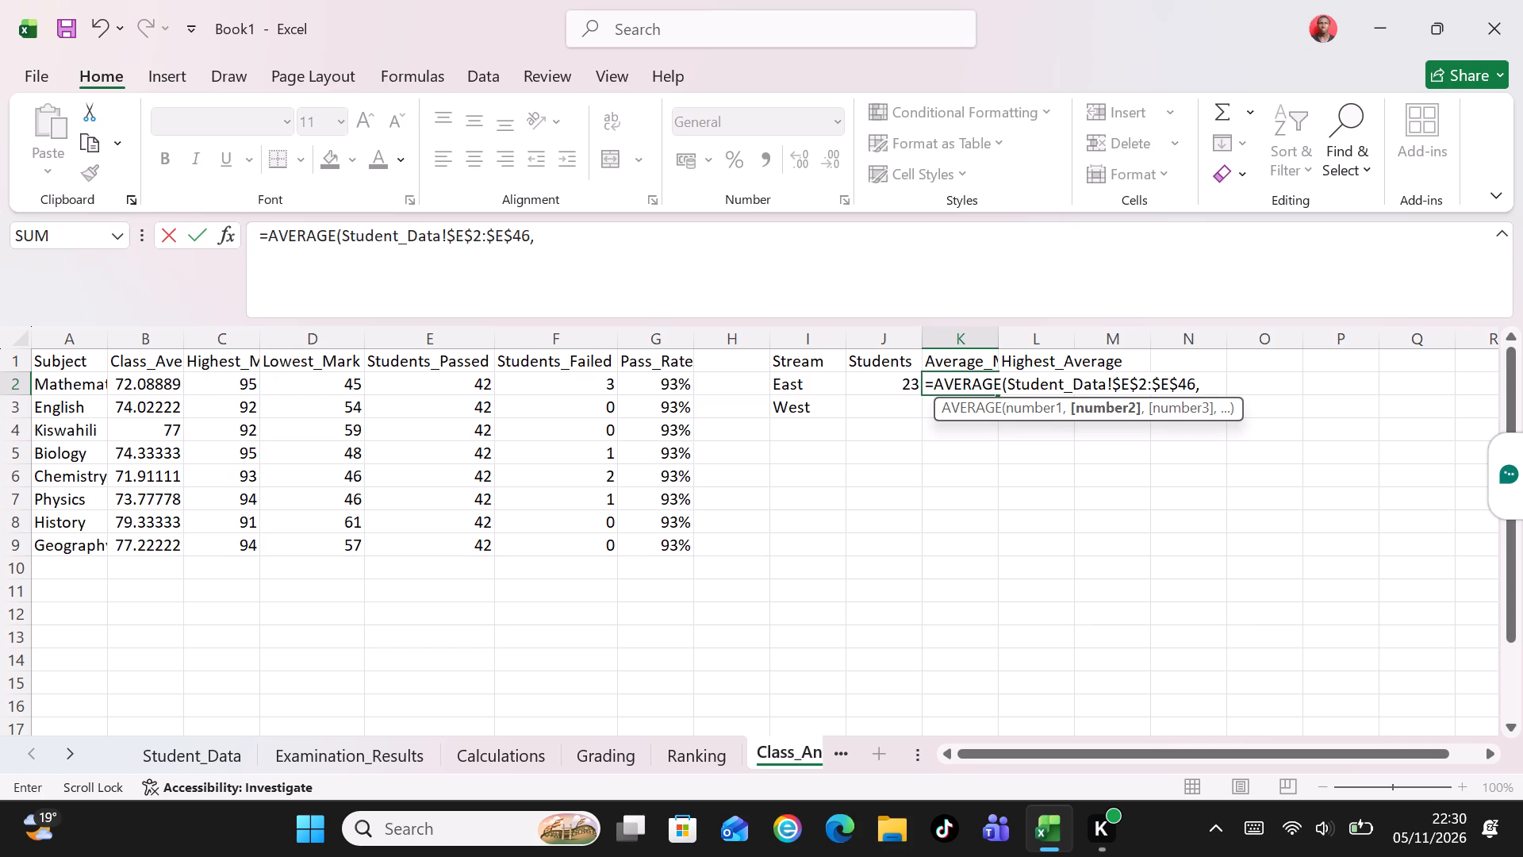
type("I2")
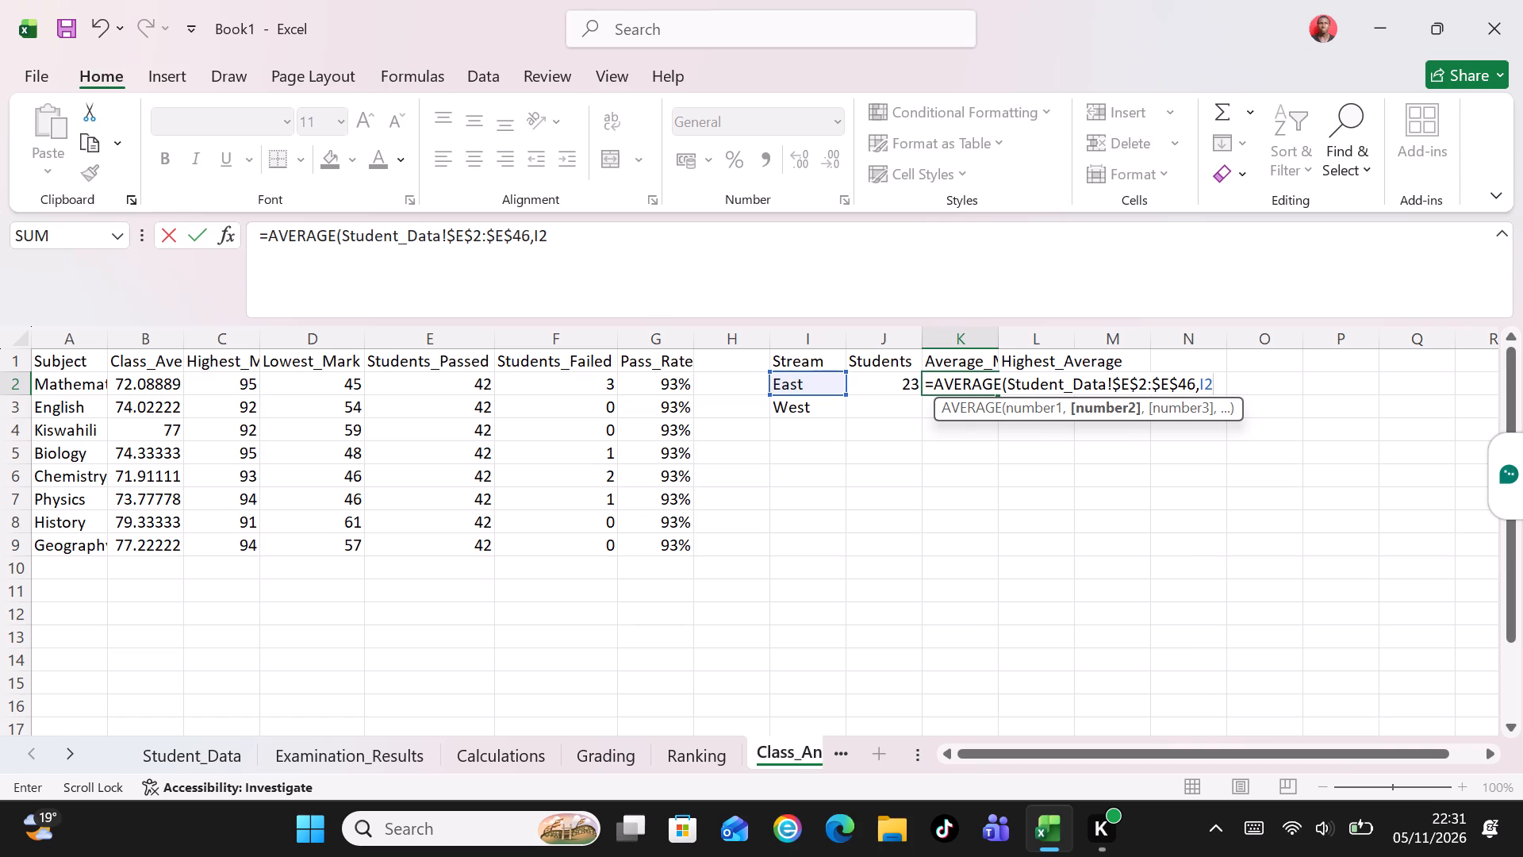
key("comma")
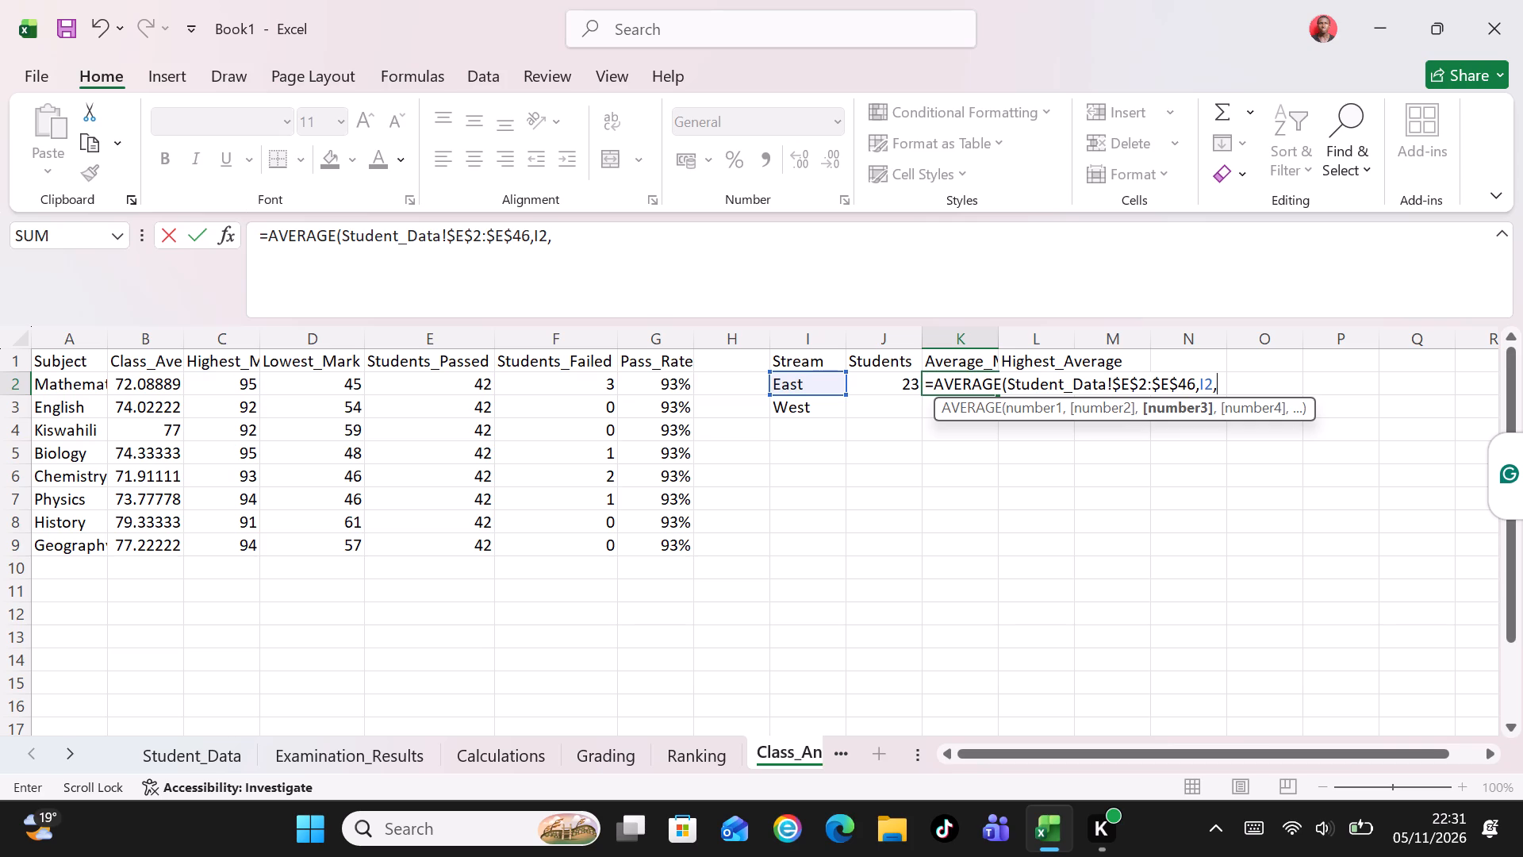
key("c")
type("alculay")
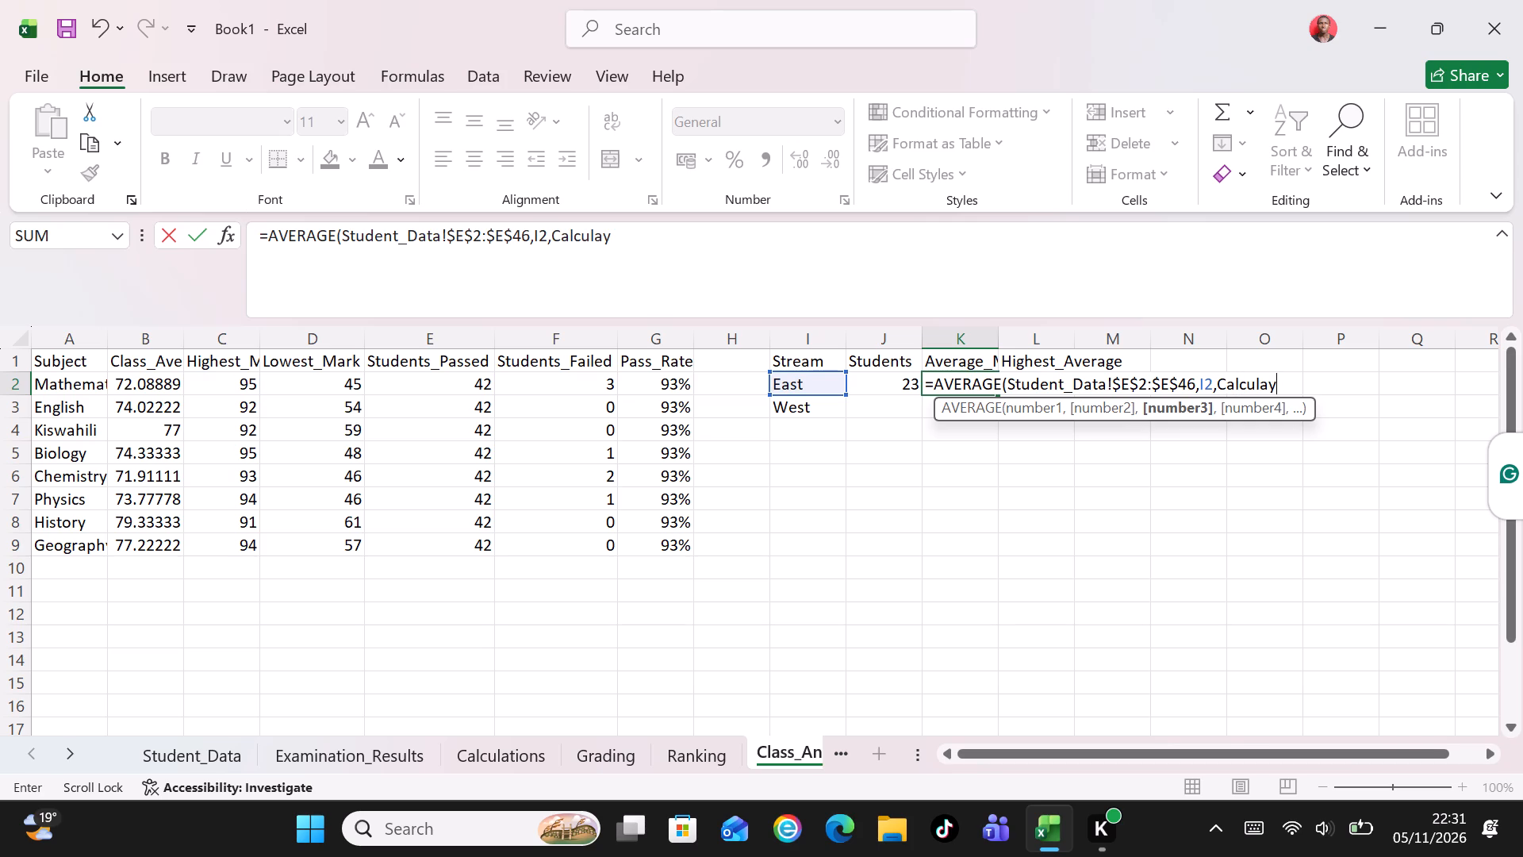
key("BackSpace")
type("tions")
key("shift+exclam")
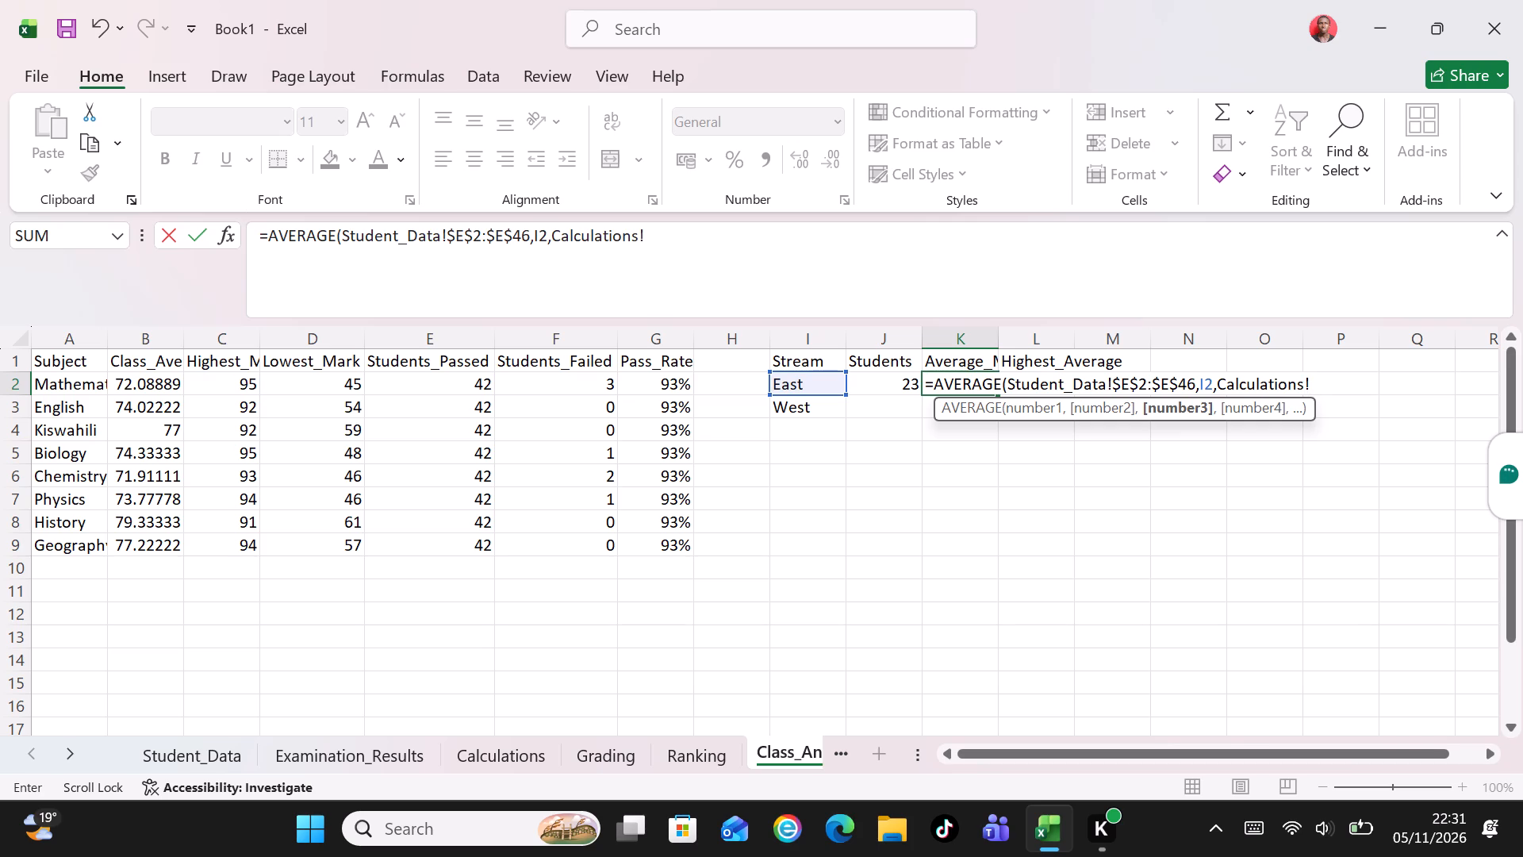
key("shift+dollar")
key("shift+dollar")
key("2")
key("shift+colon")
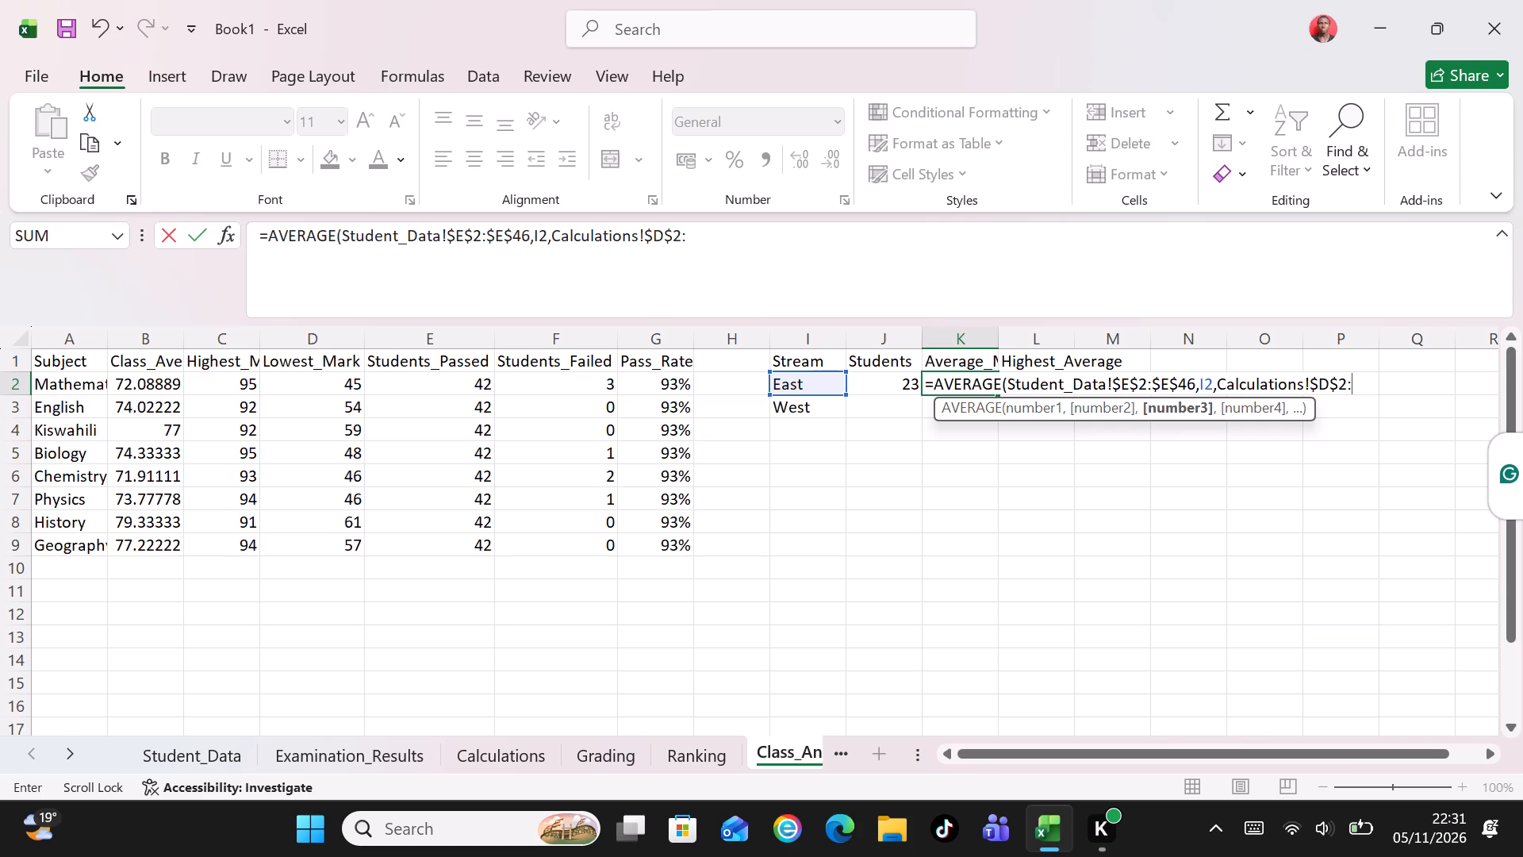
key("shift+dollar")
key("d")
key("shift+dollar")
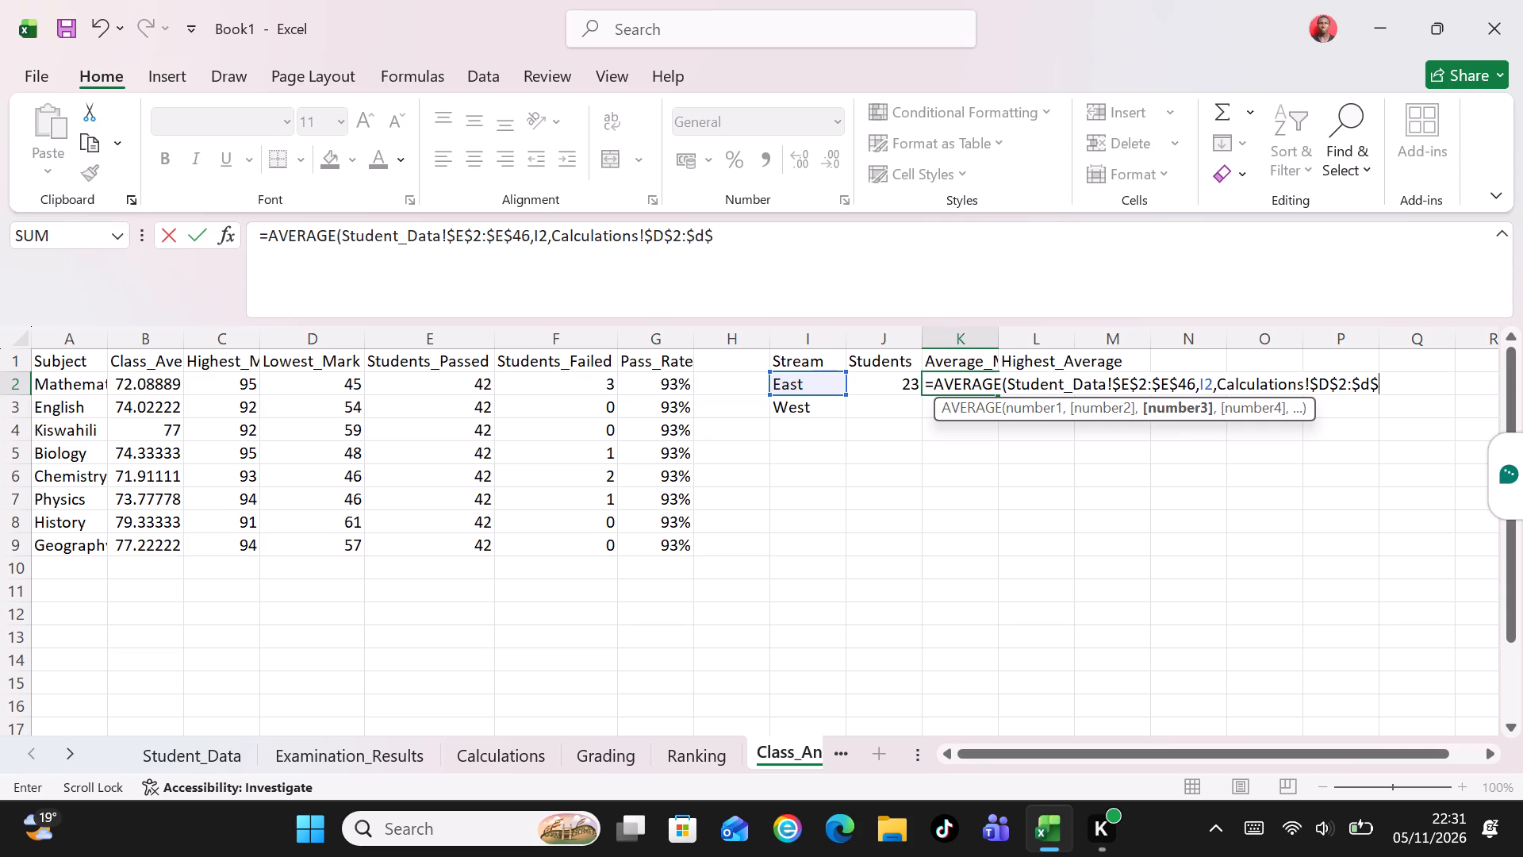
key("BackSpace")
key("BackSpace")
key("d")
key("shift+dollar")
type("46")
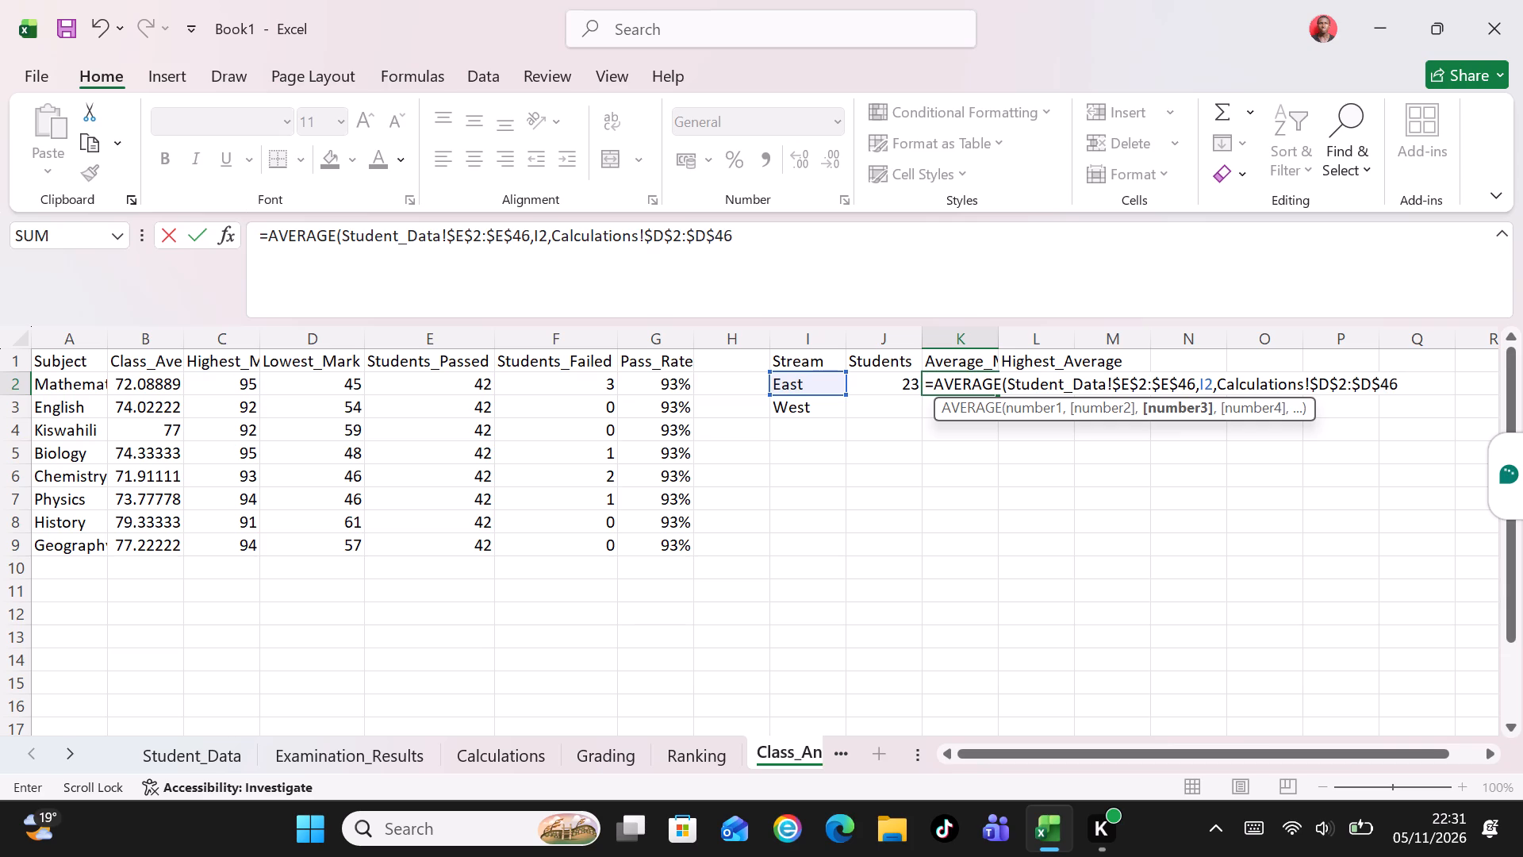
key("shift+parenright")
key("Return")
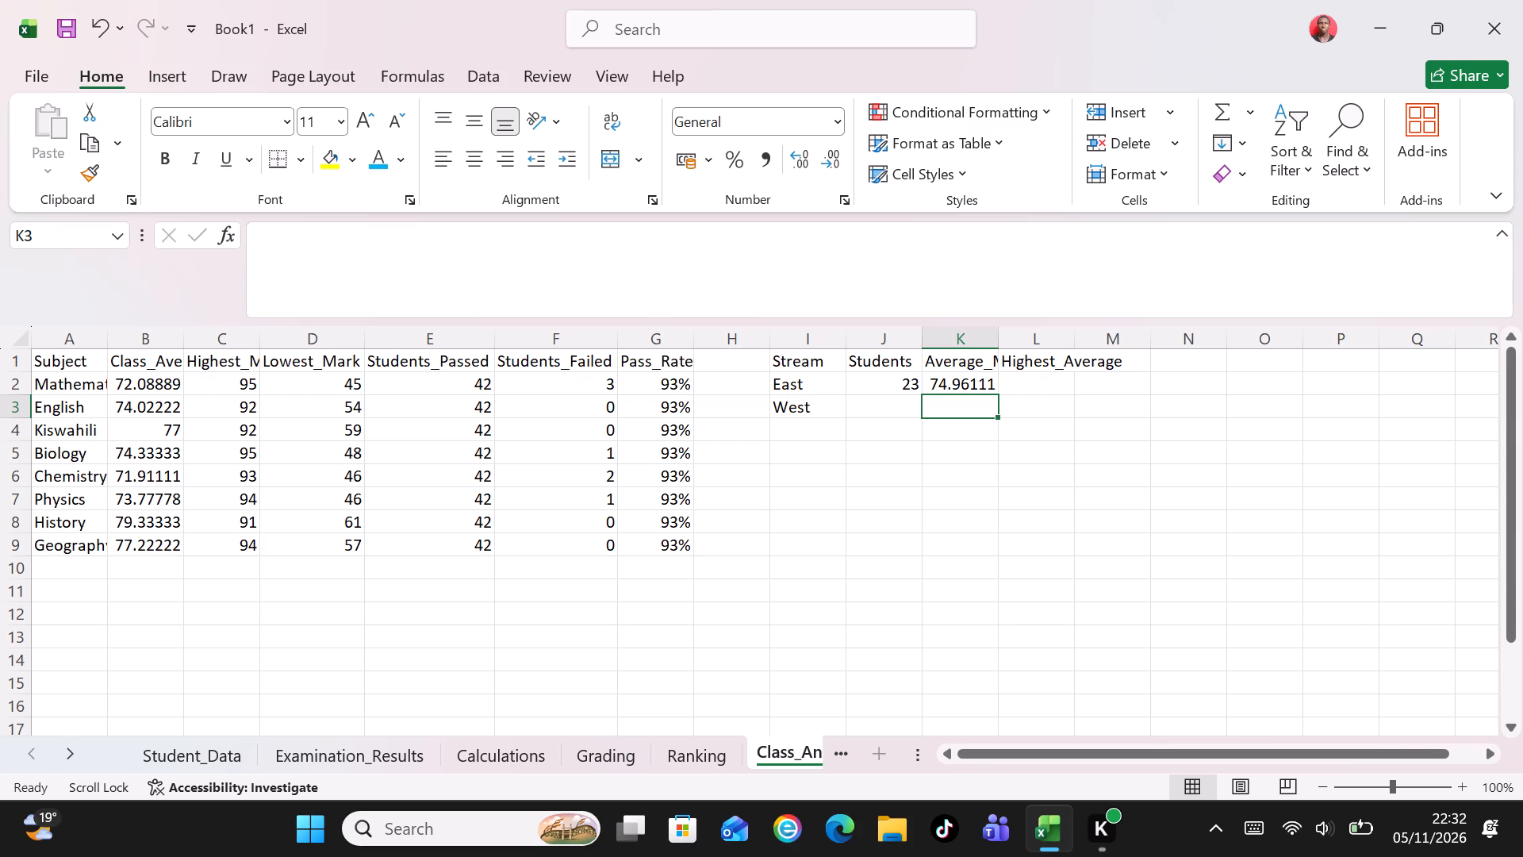
Enter =MAXIFS(Calculations!$D$2:$D$46,Students_Data!$E$2:$E$46,I2) in L2 as the East stream's highest average, dismissing any file prompt.
left_click(1027, 382)
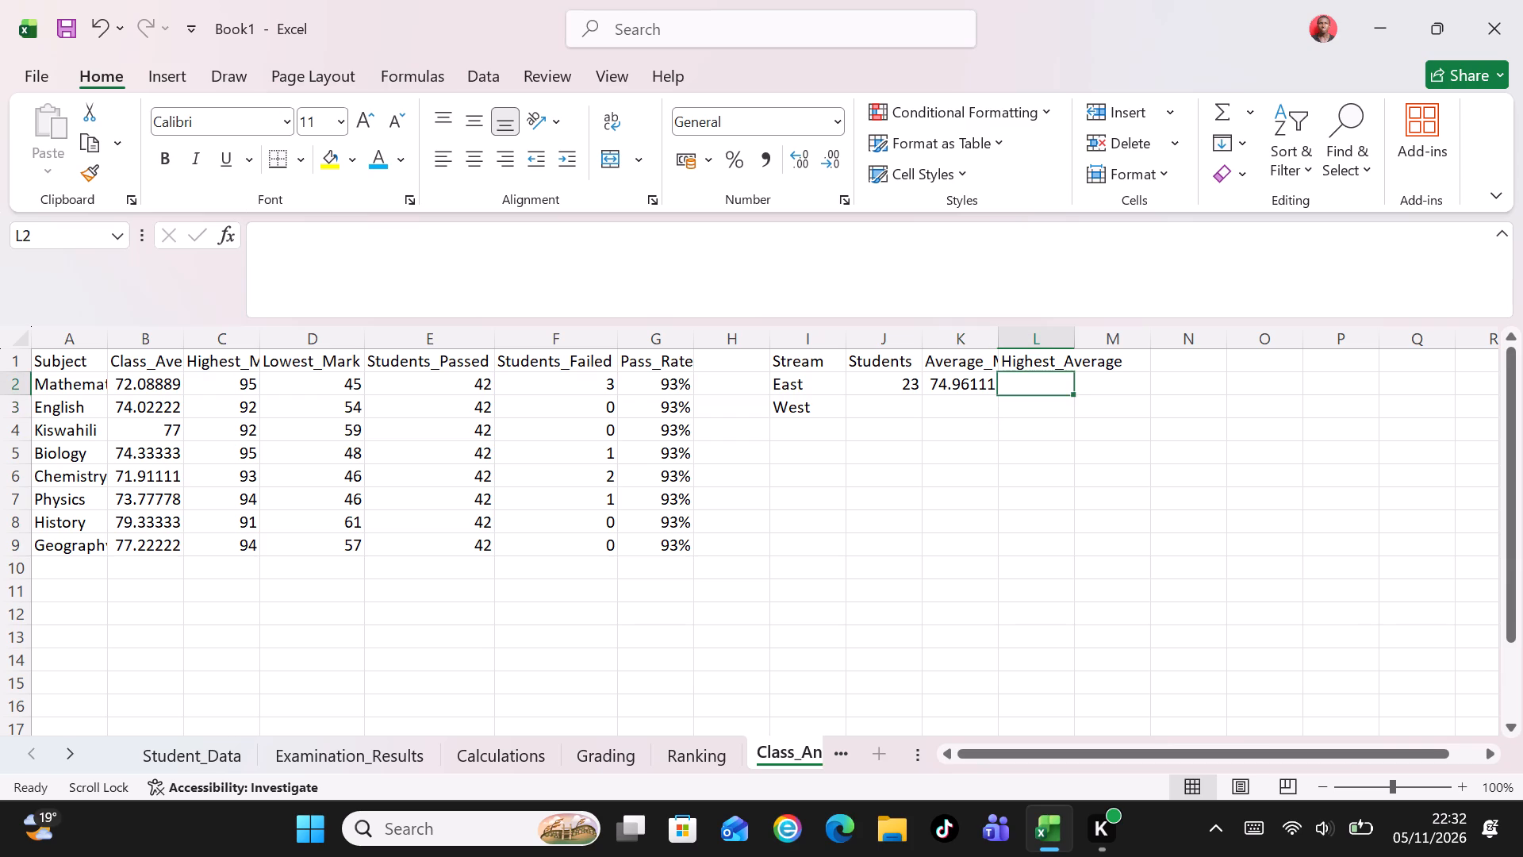
key("equal")
type("MAX")
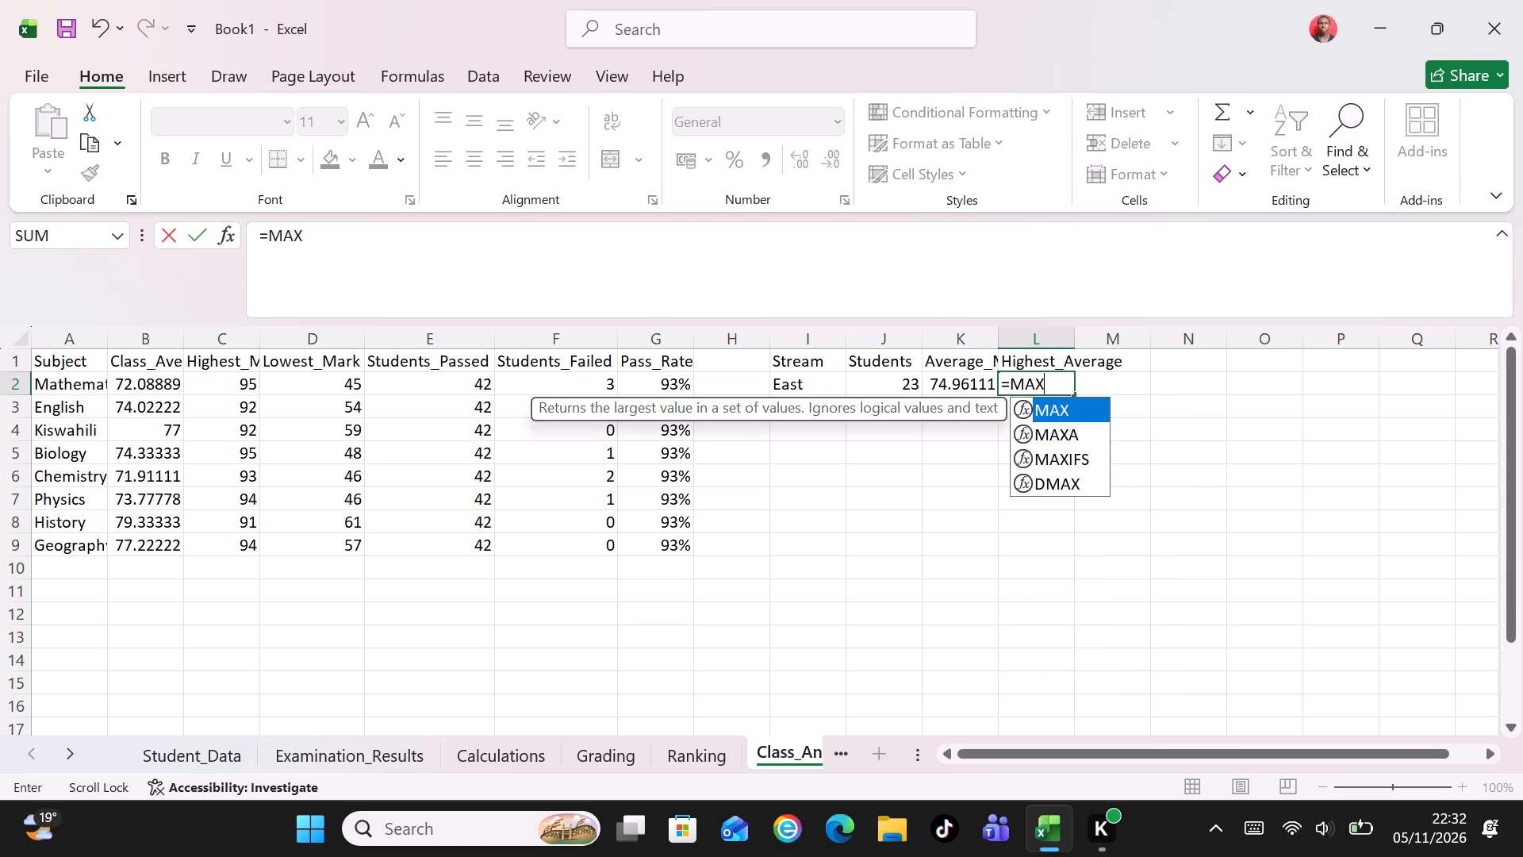
type("IFS")
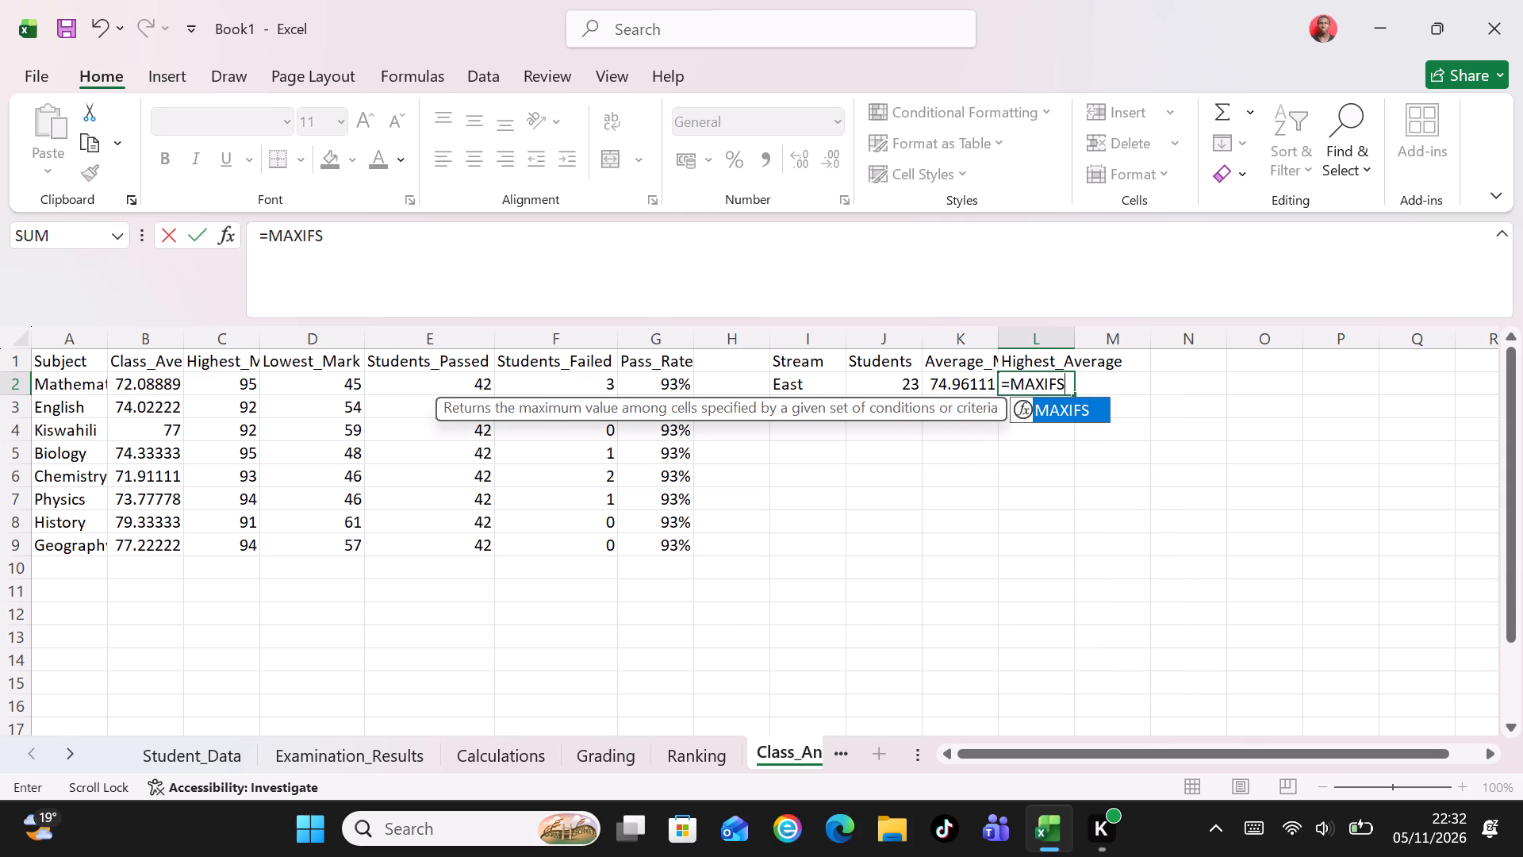
key("shift+parenleft")
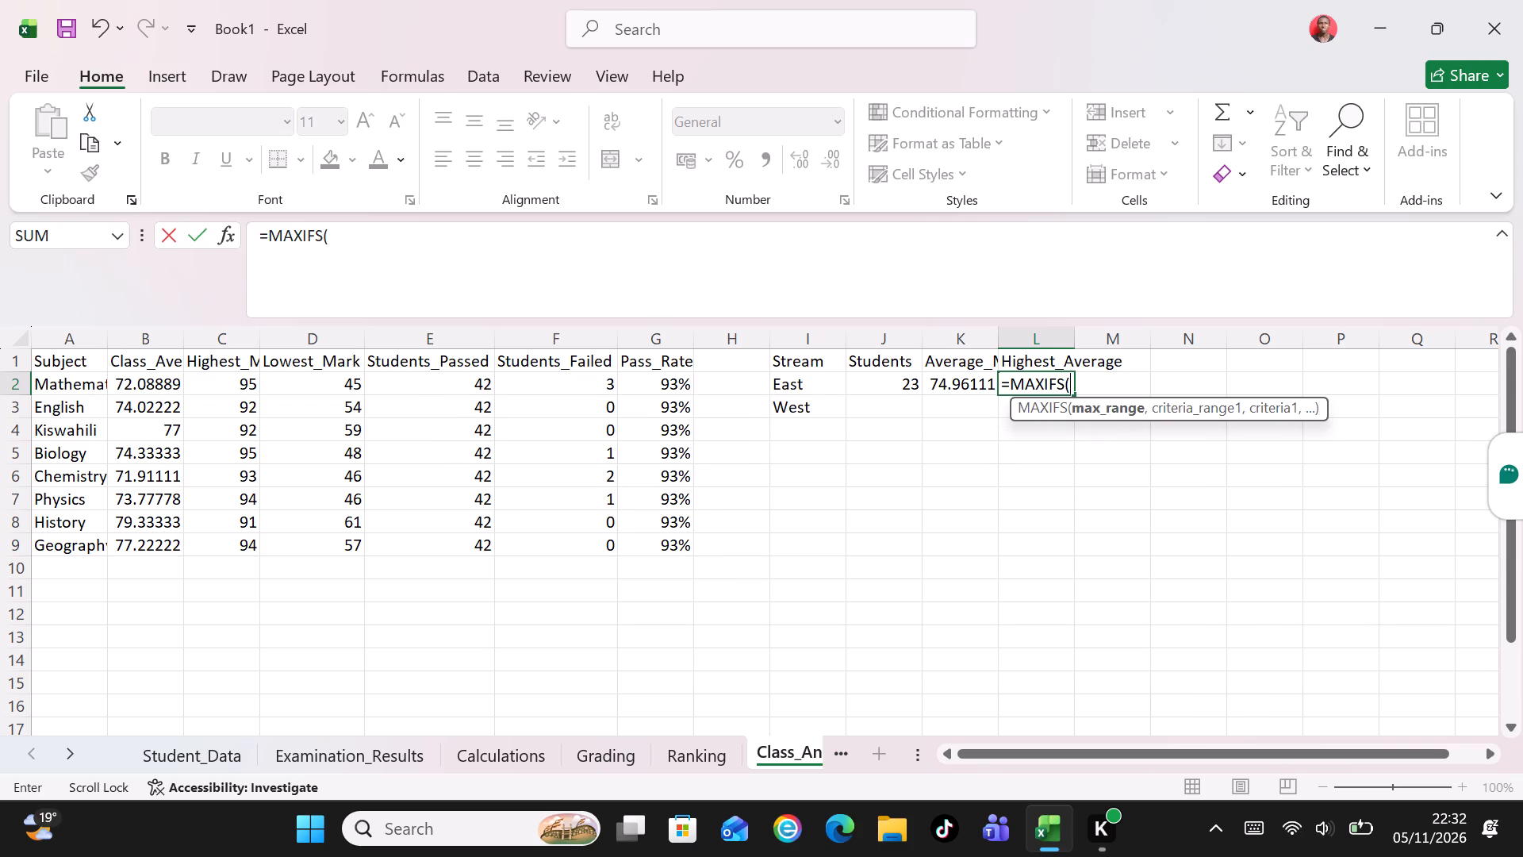
key("c")
type("alculations")
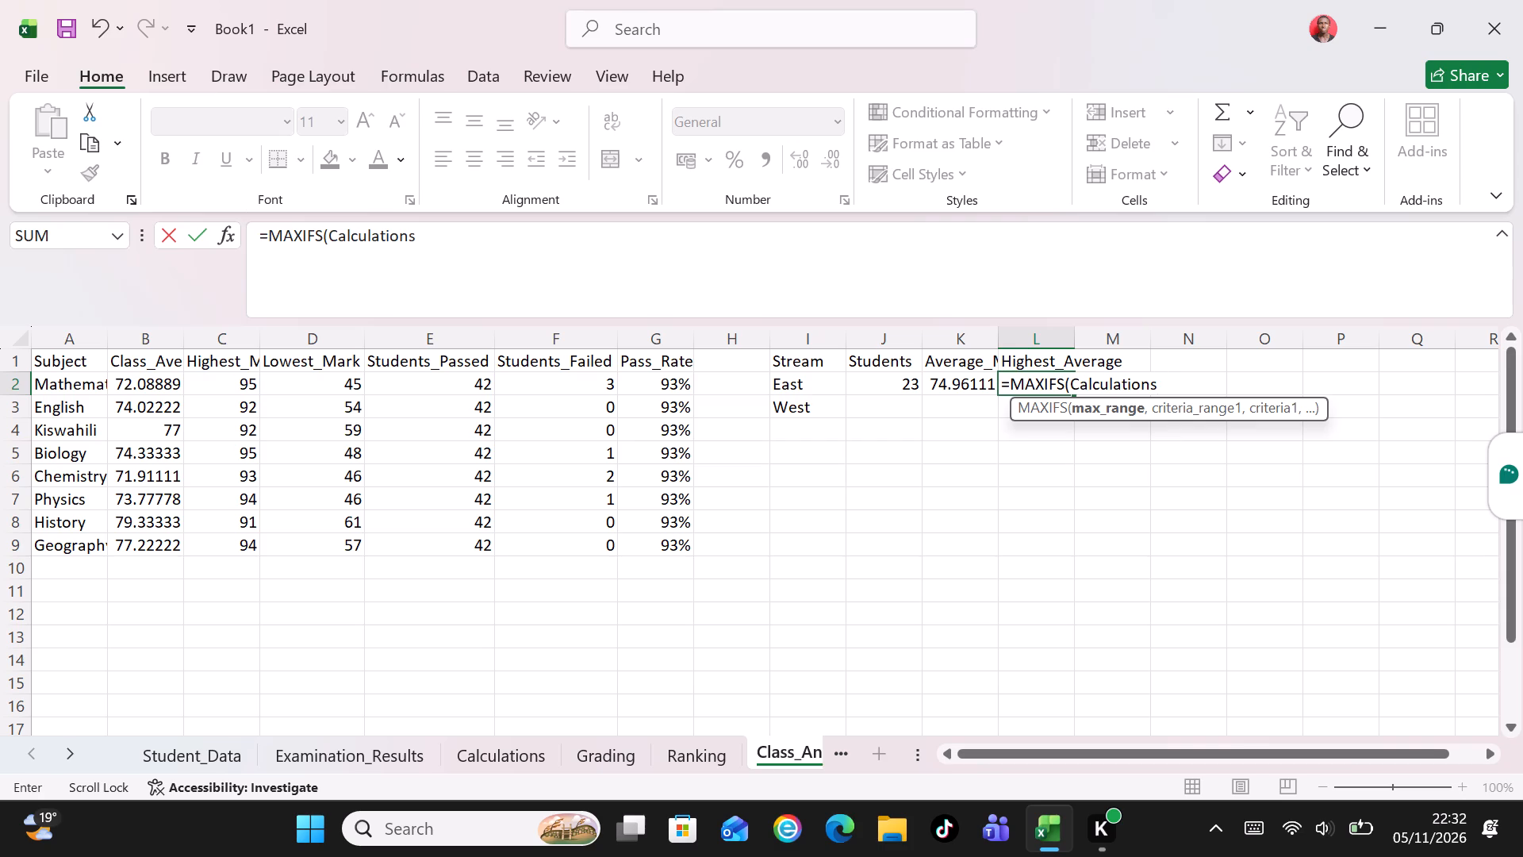
key("shift+exclam")
key("shift+dollar")
key("d")
key("shift+dollar")
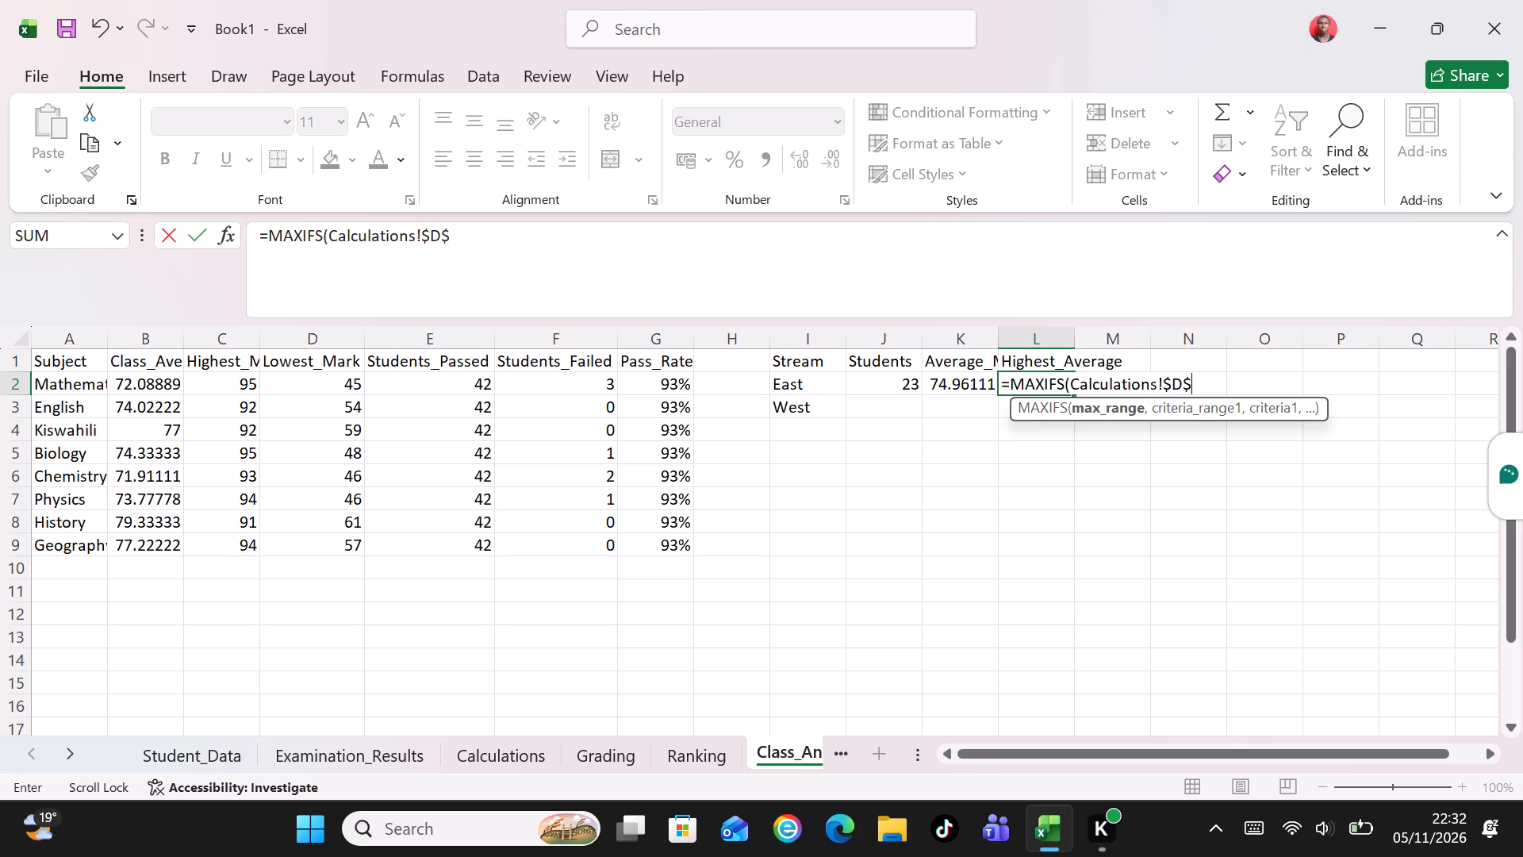
key("2")
key("shift+colon")
key("shift+dollar")
key("d")
key("shift+dollar")
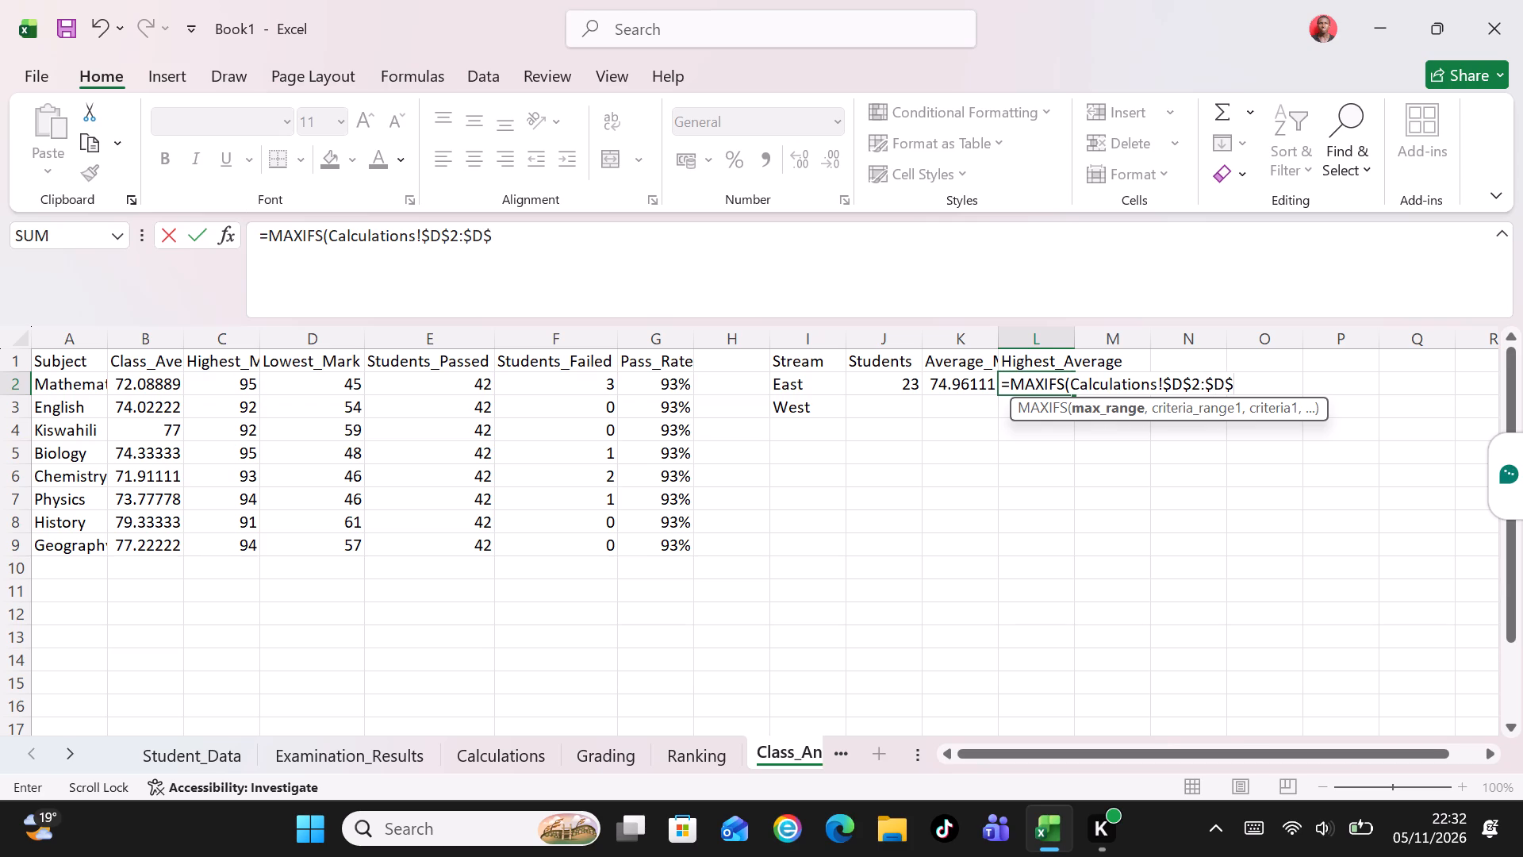
type("46")
key("comma")
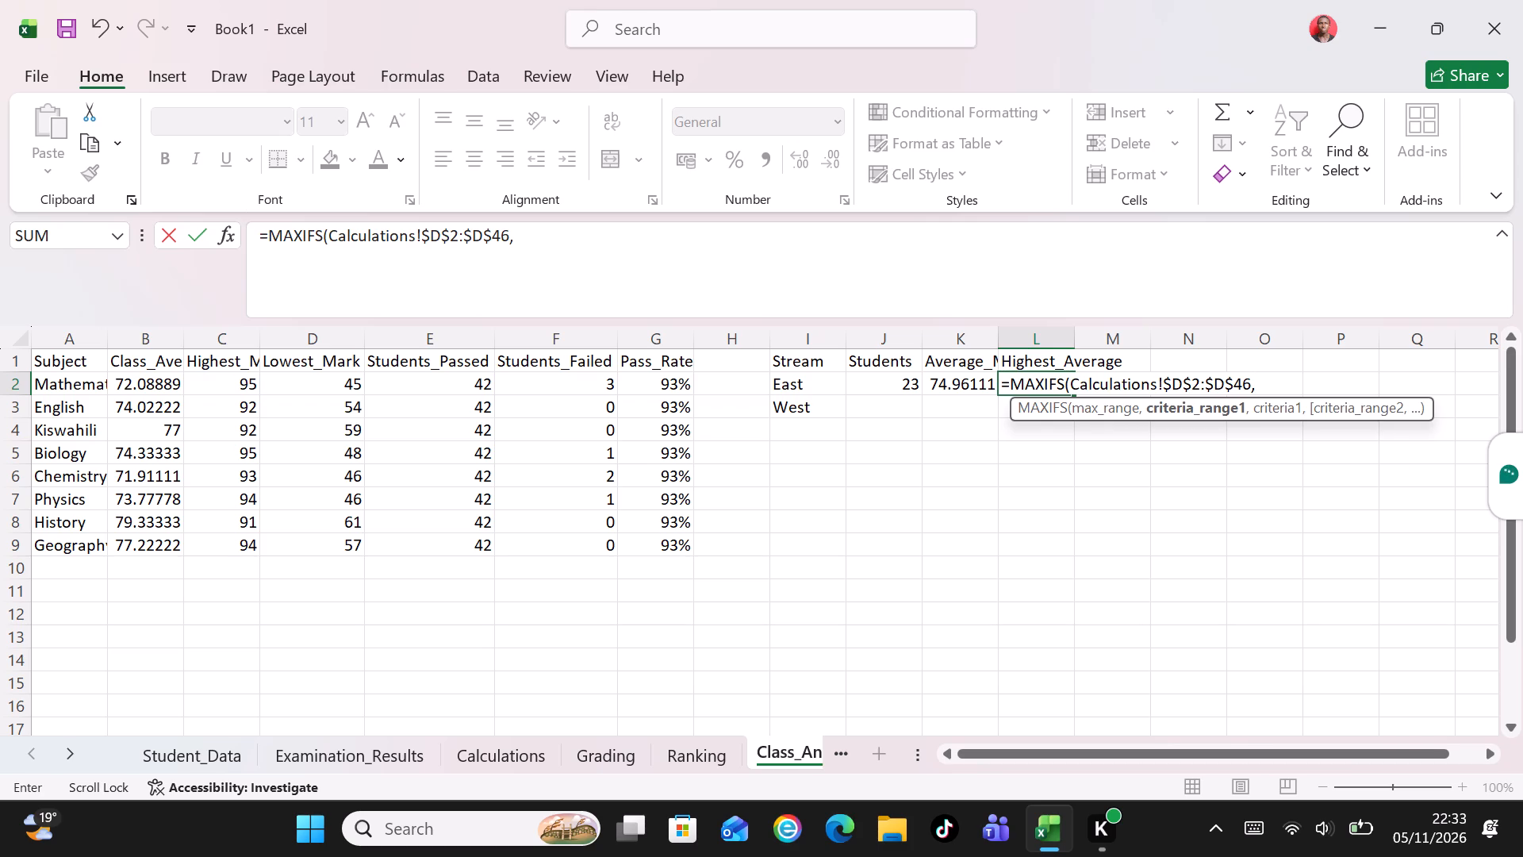
key("s")
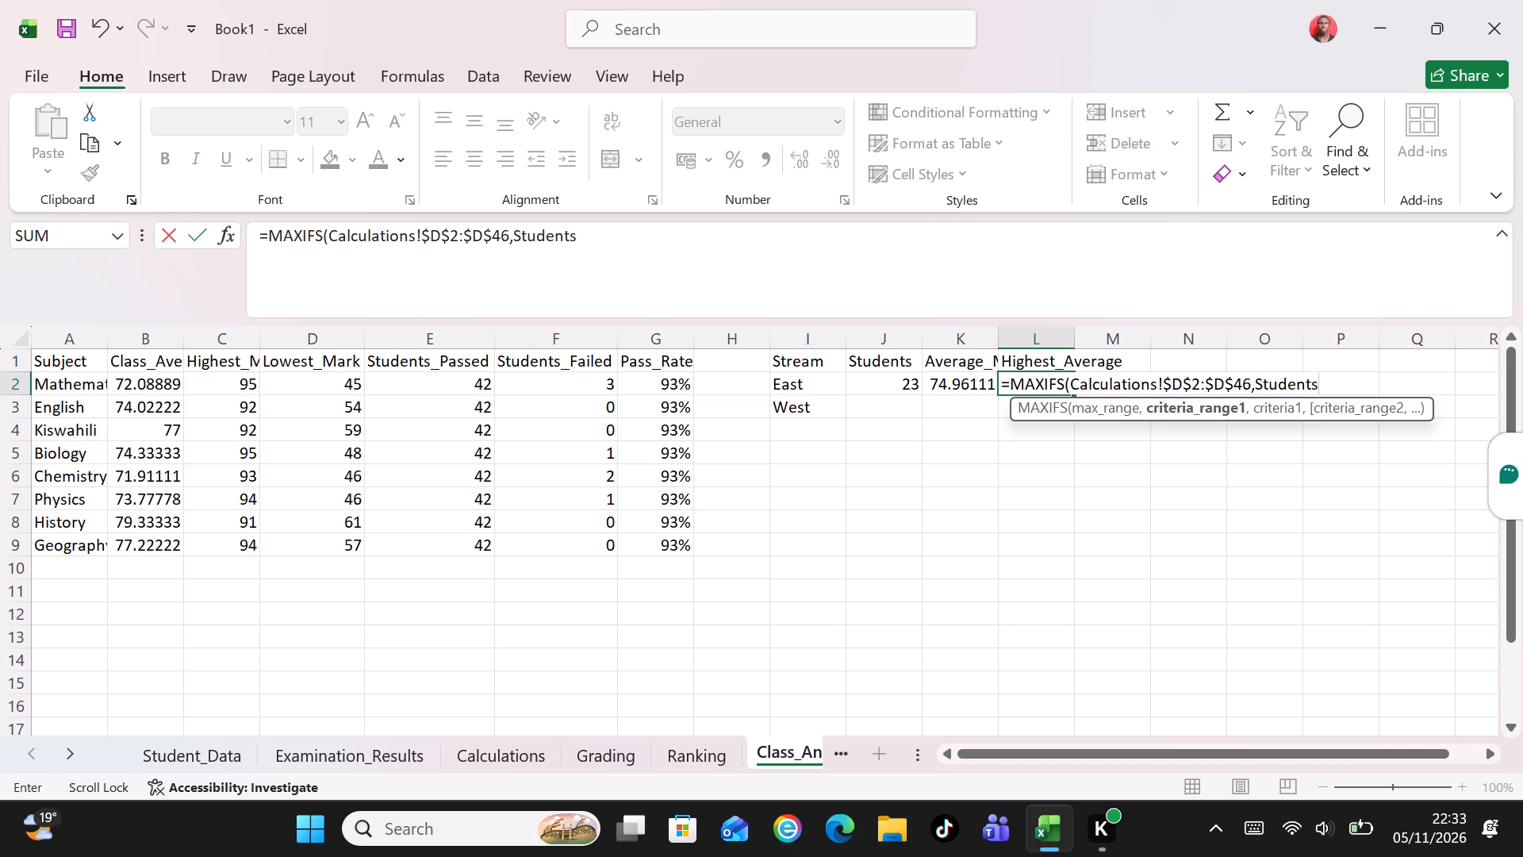
key("shift+underscore")
type("Data")
key("shift+exclam")
key("shift+dollar")
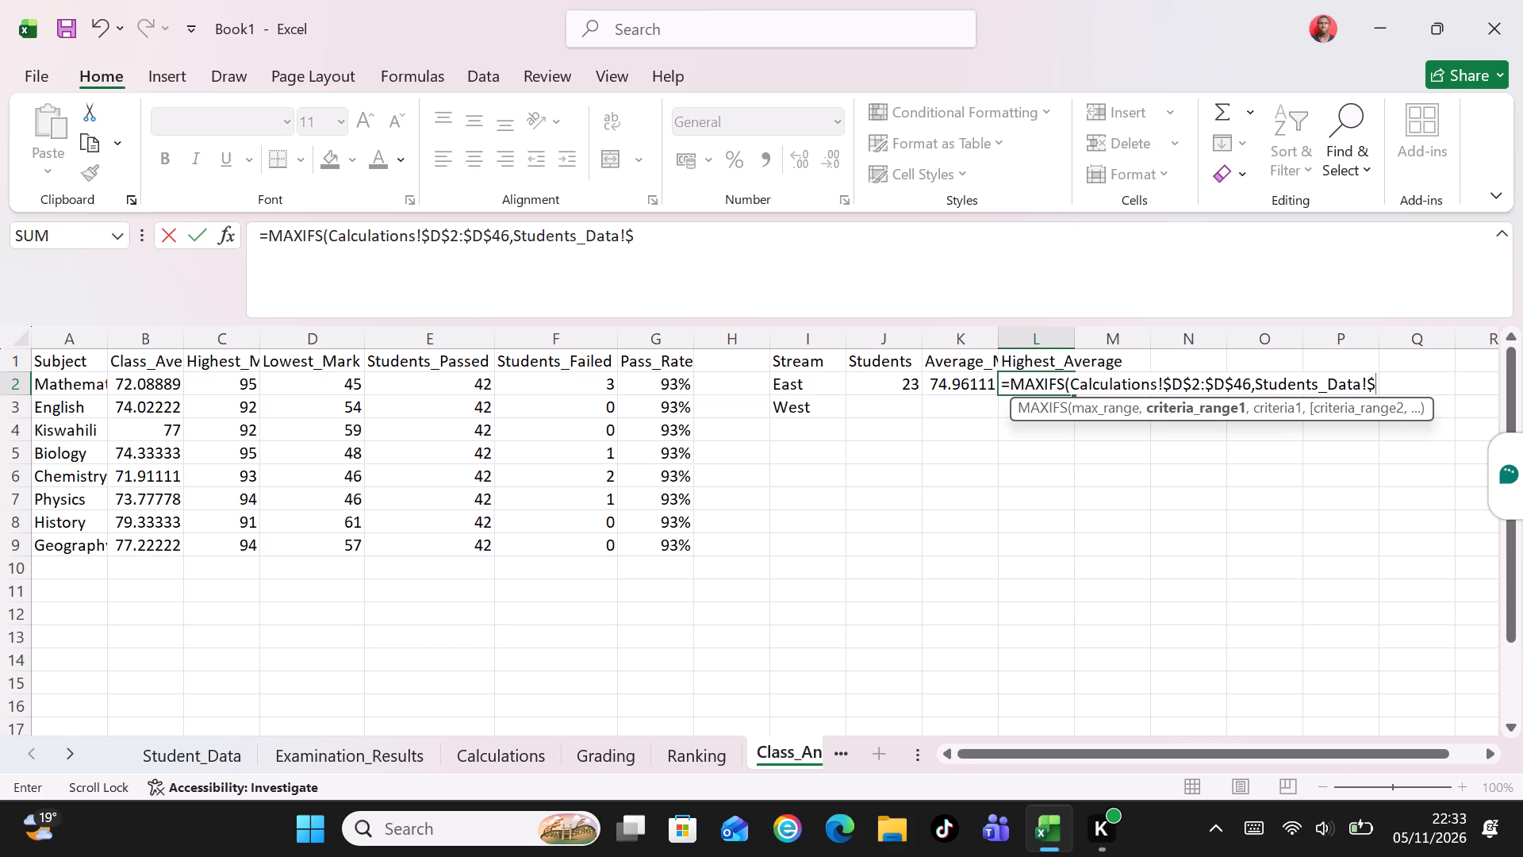
key("e")
key("shift+dollar")
key("2")
key("shift+colon")
key("shift+dollar")
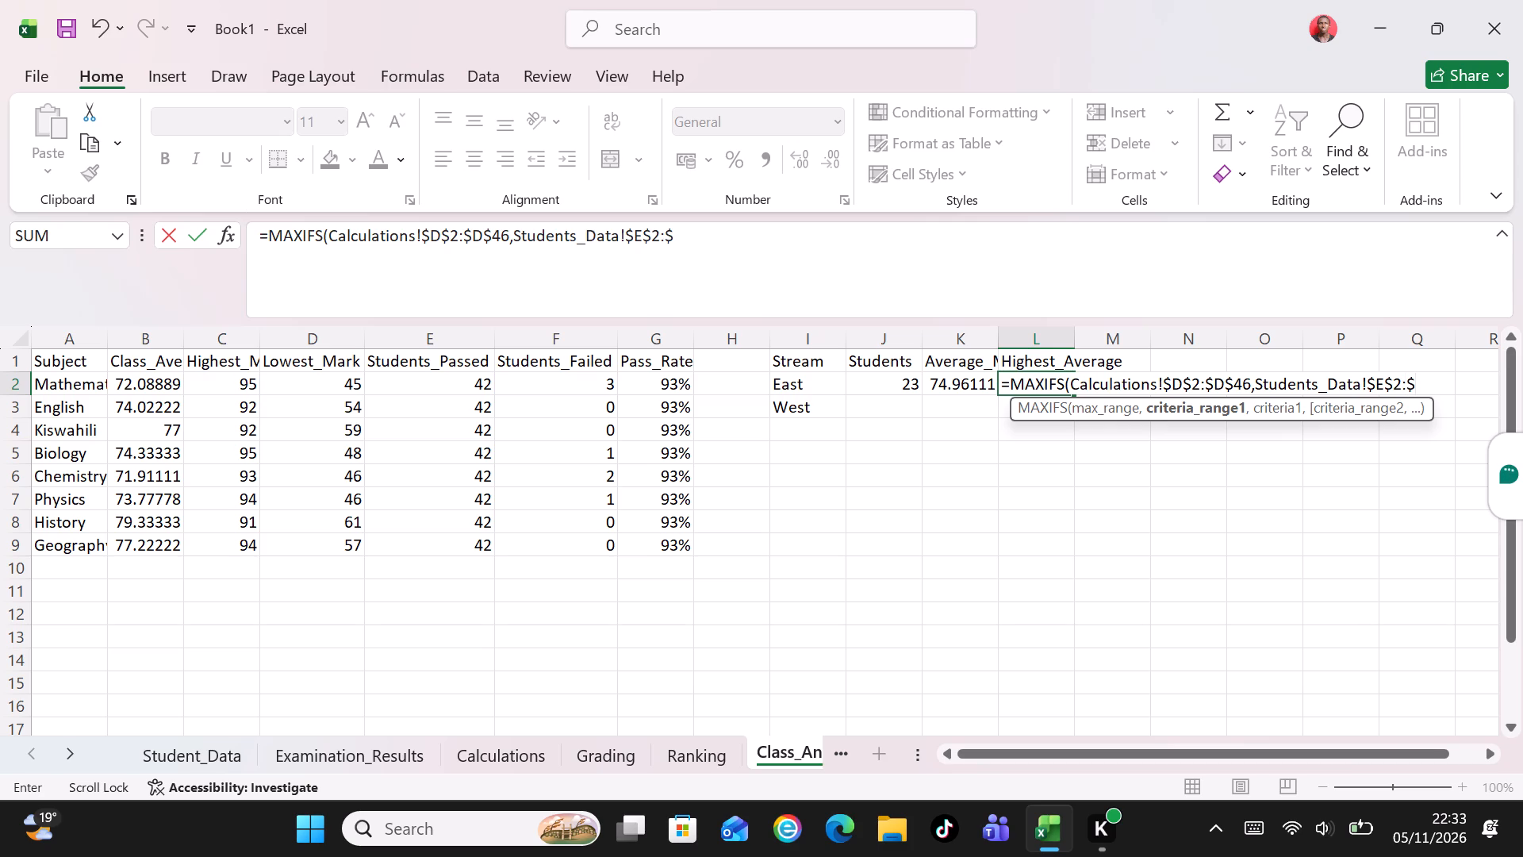
key("e")
key("shift+dollar")
type("46")
type(",I2")
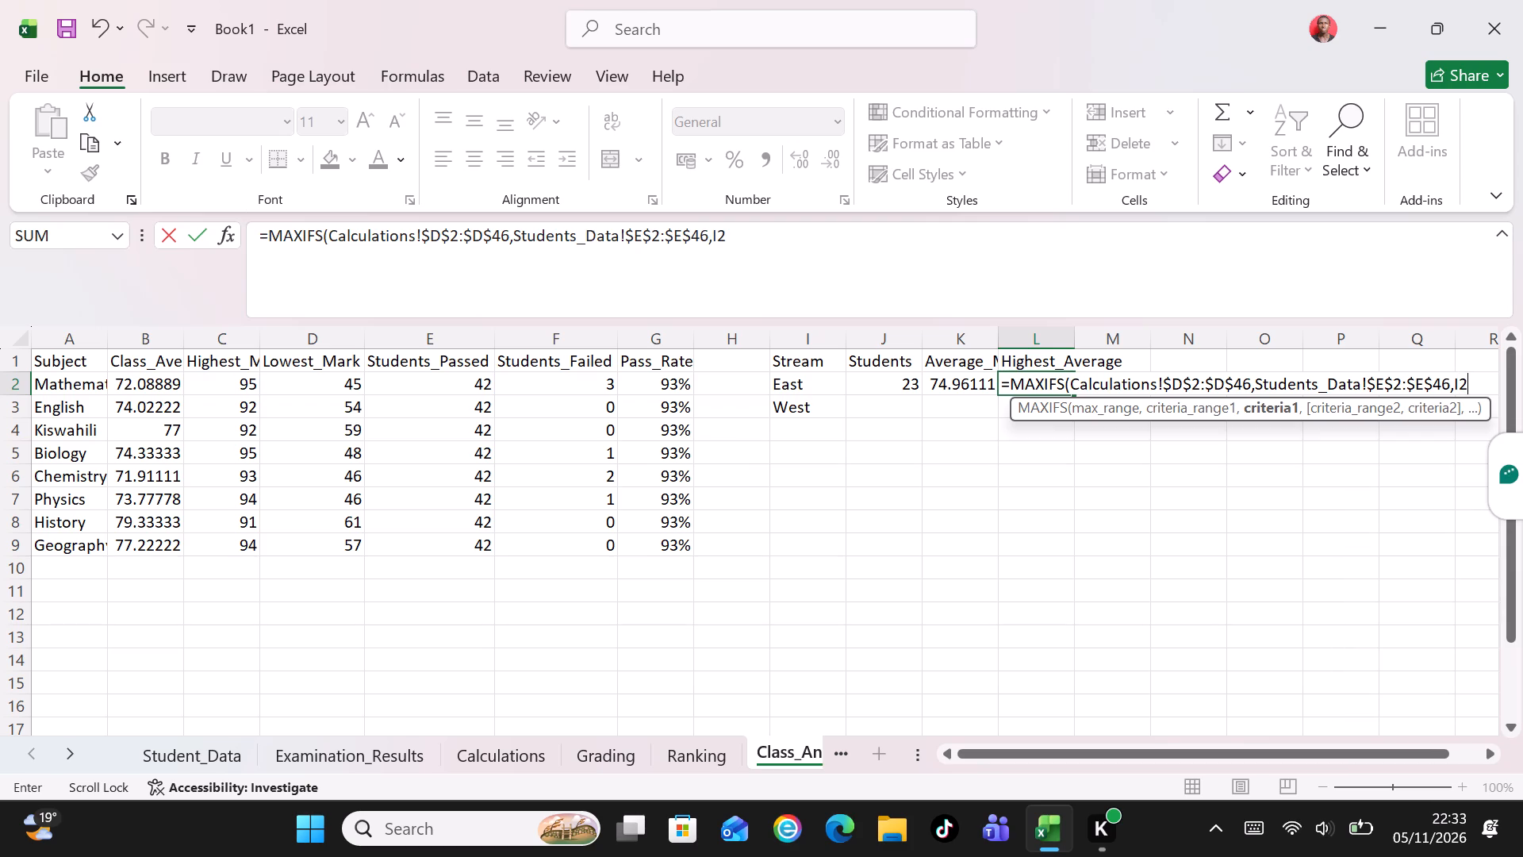
key("shift+parenright")
key("Return")
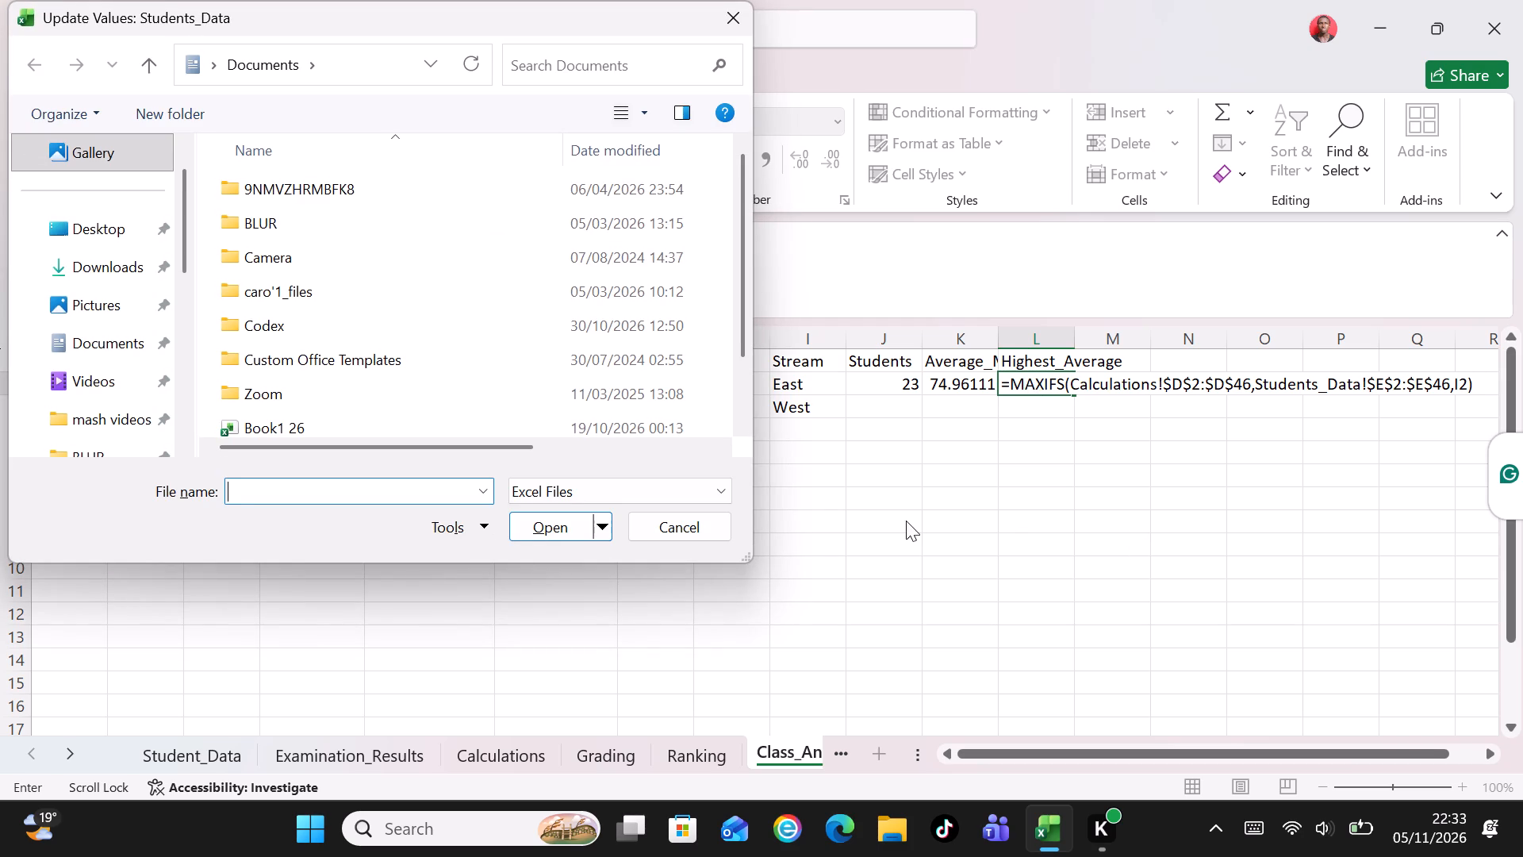
left_click(700, 525)
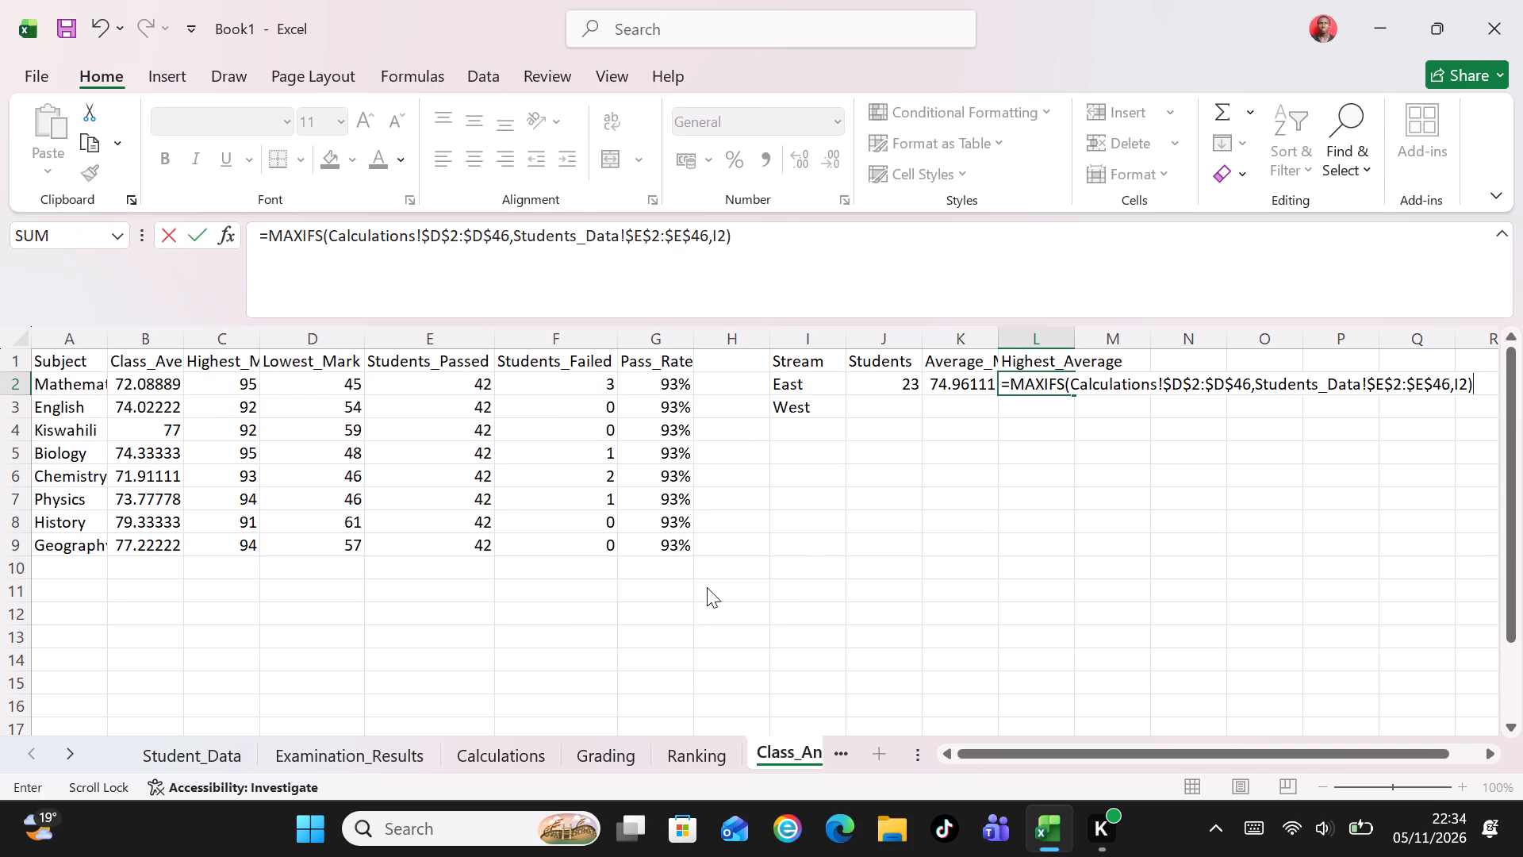
Re-enter the Calculations sheet's name as Calculations and return to the Class_Analysis sheet.
left_click(499, 746)
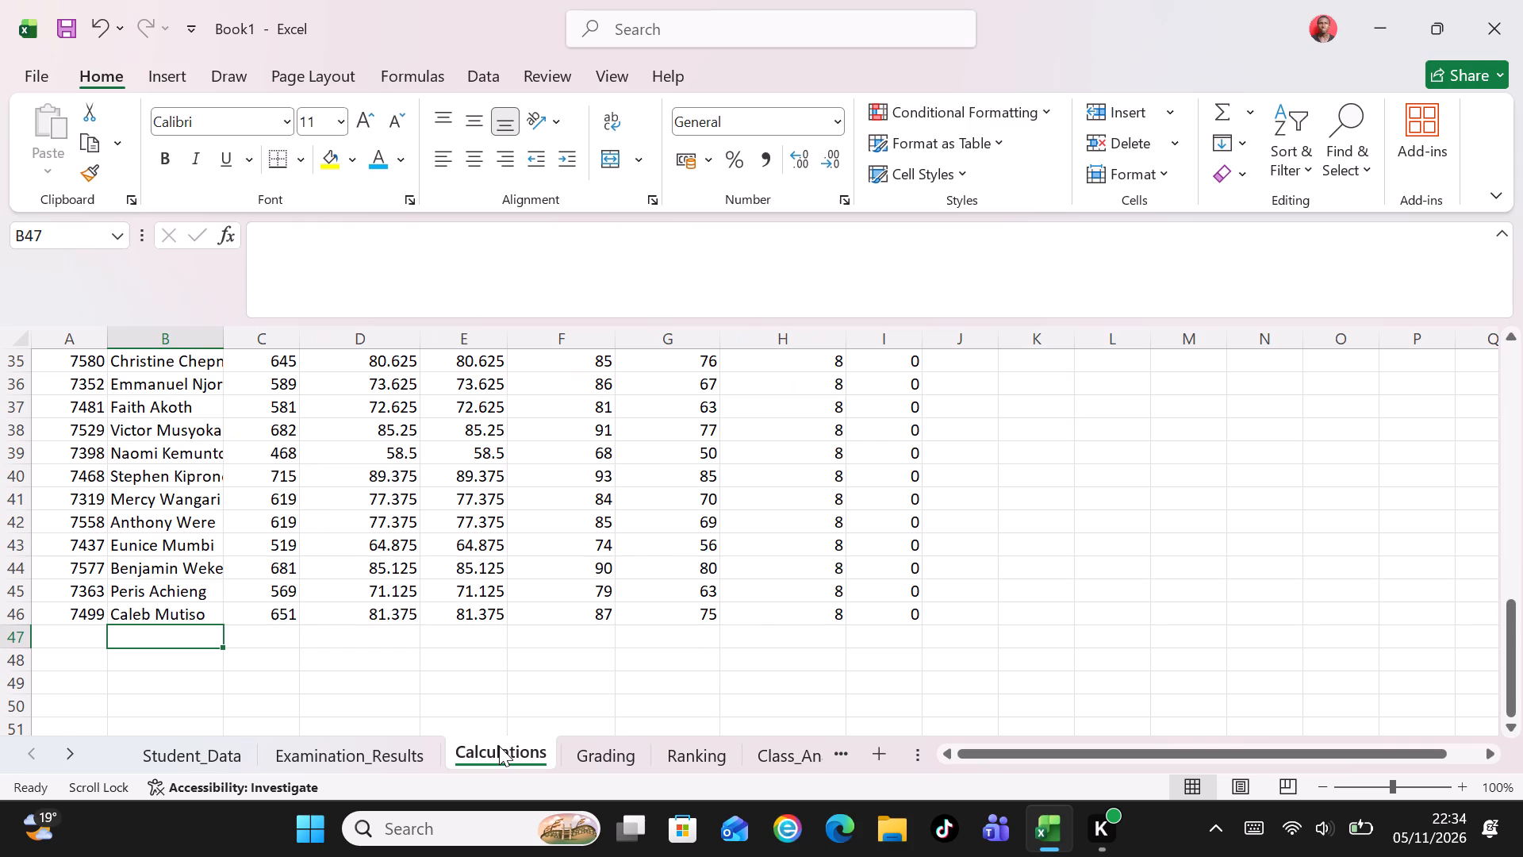
triple_click(499, 746)
key("BackSpace")
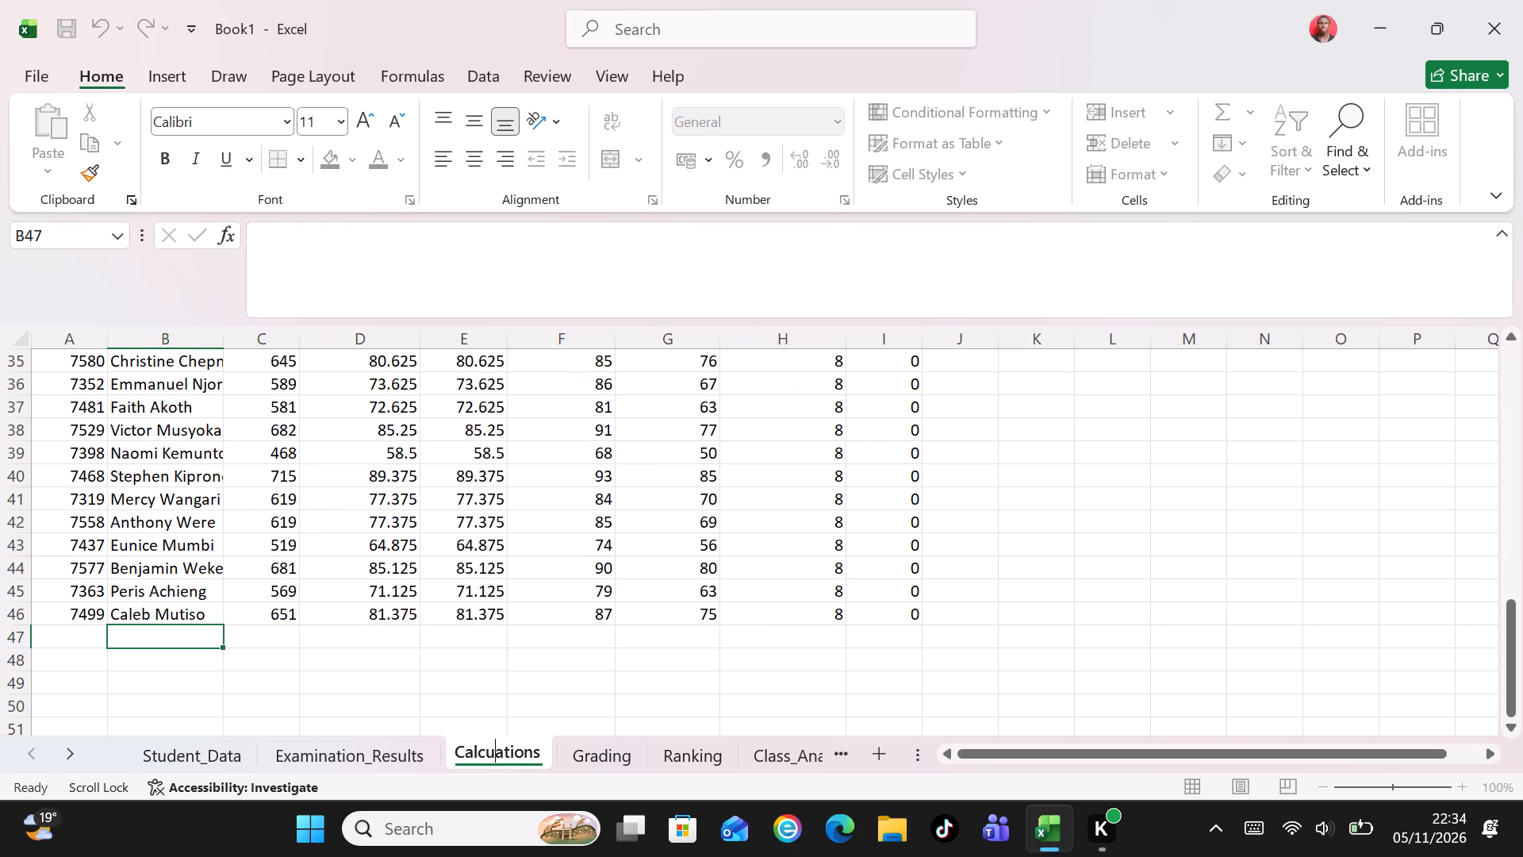
double_click(540, 747)
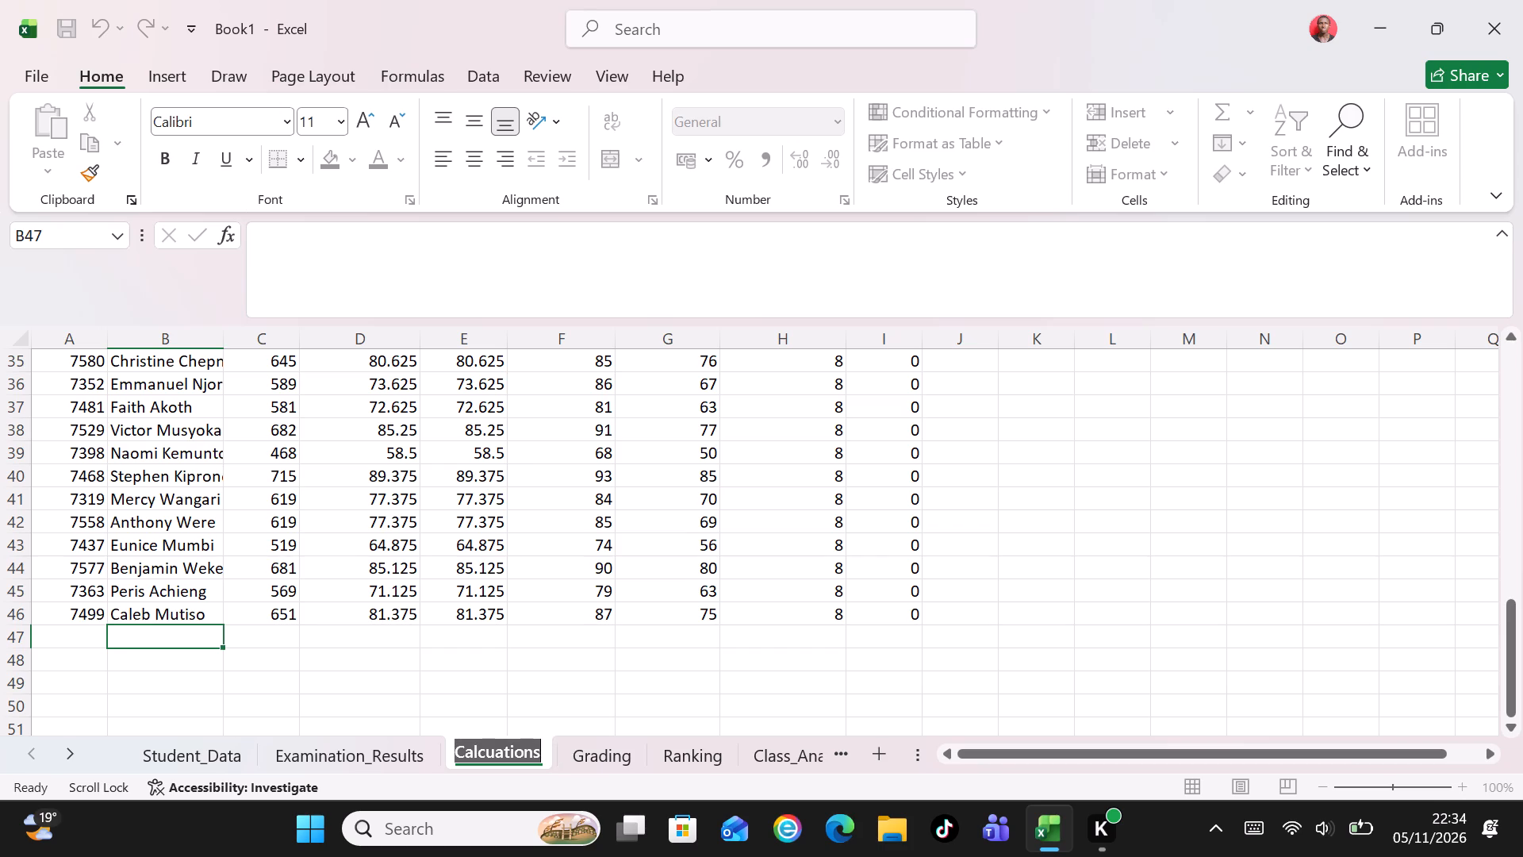
key("BackSpace")
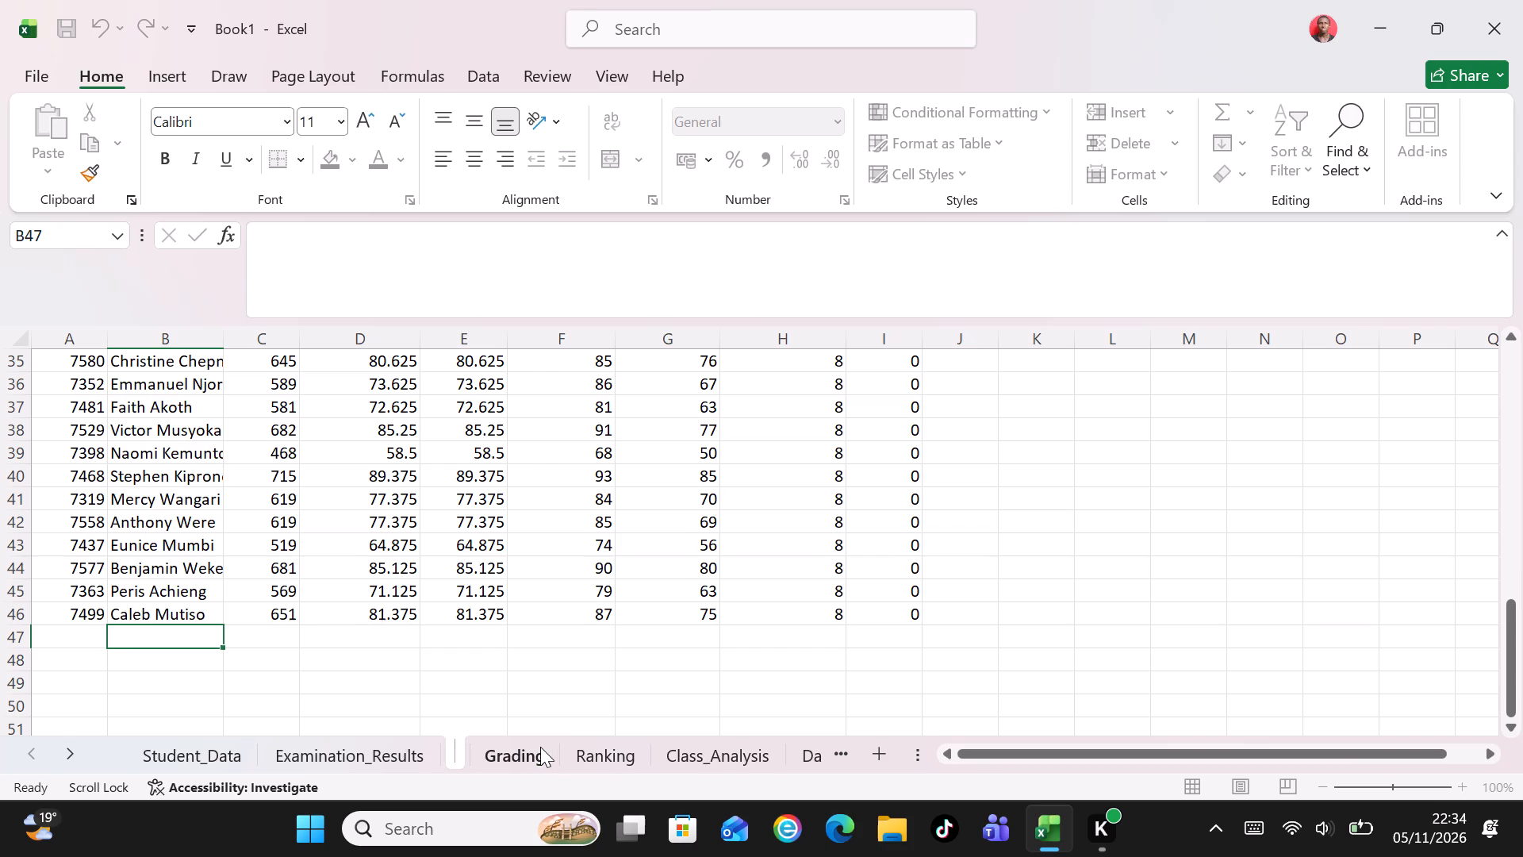
key("shift+c")
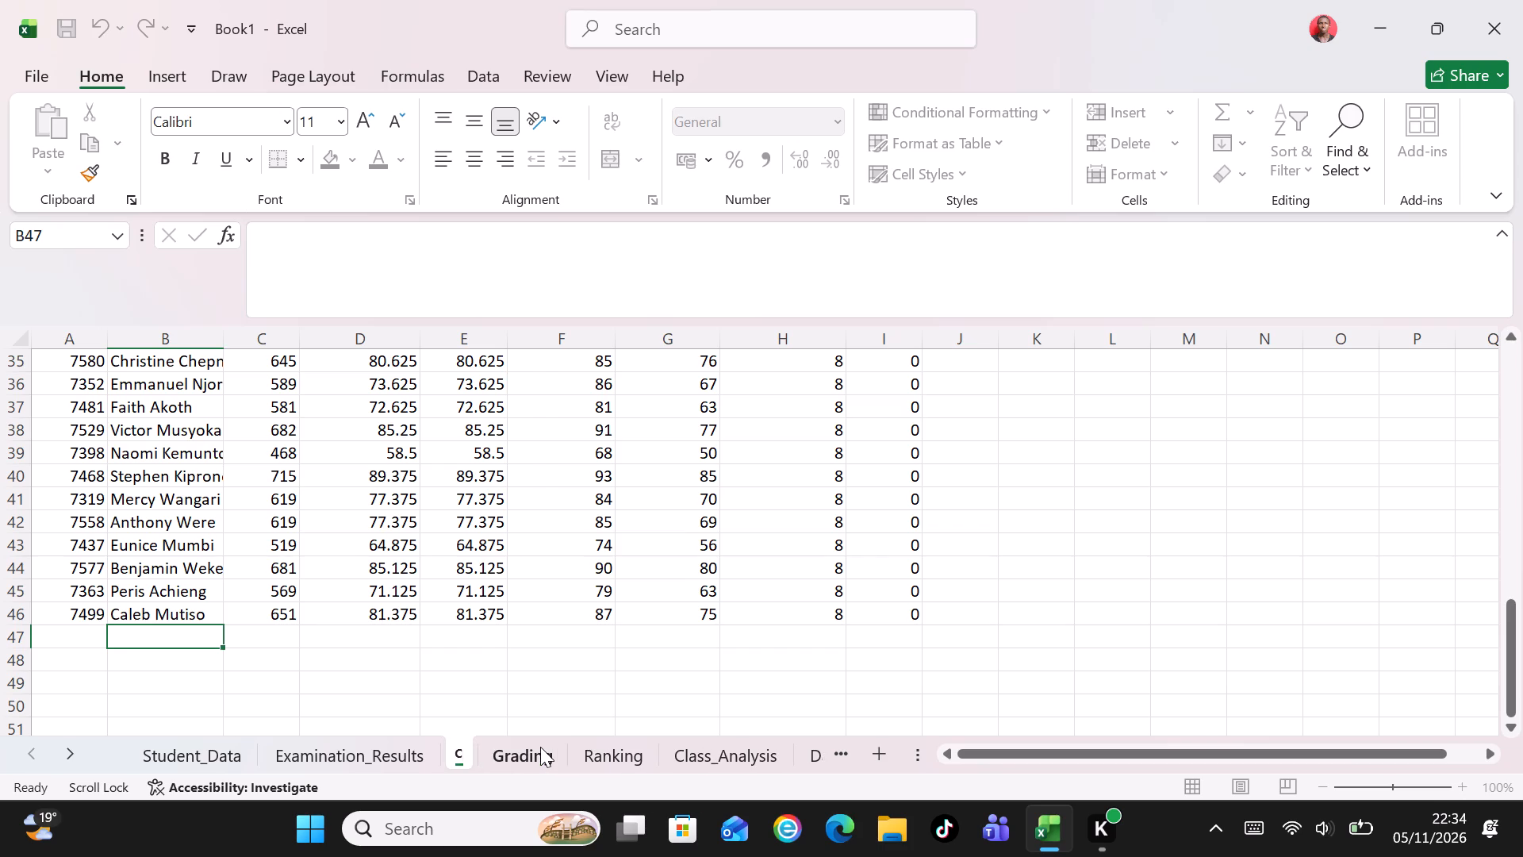
key("BackSpace")
key("c")
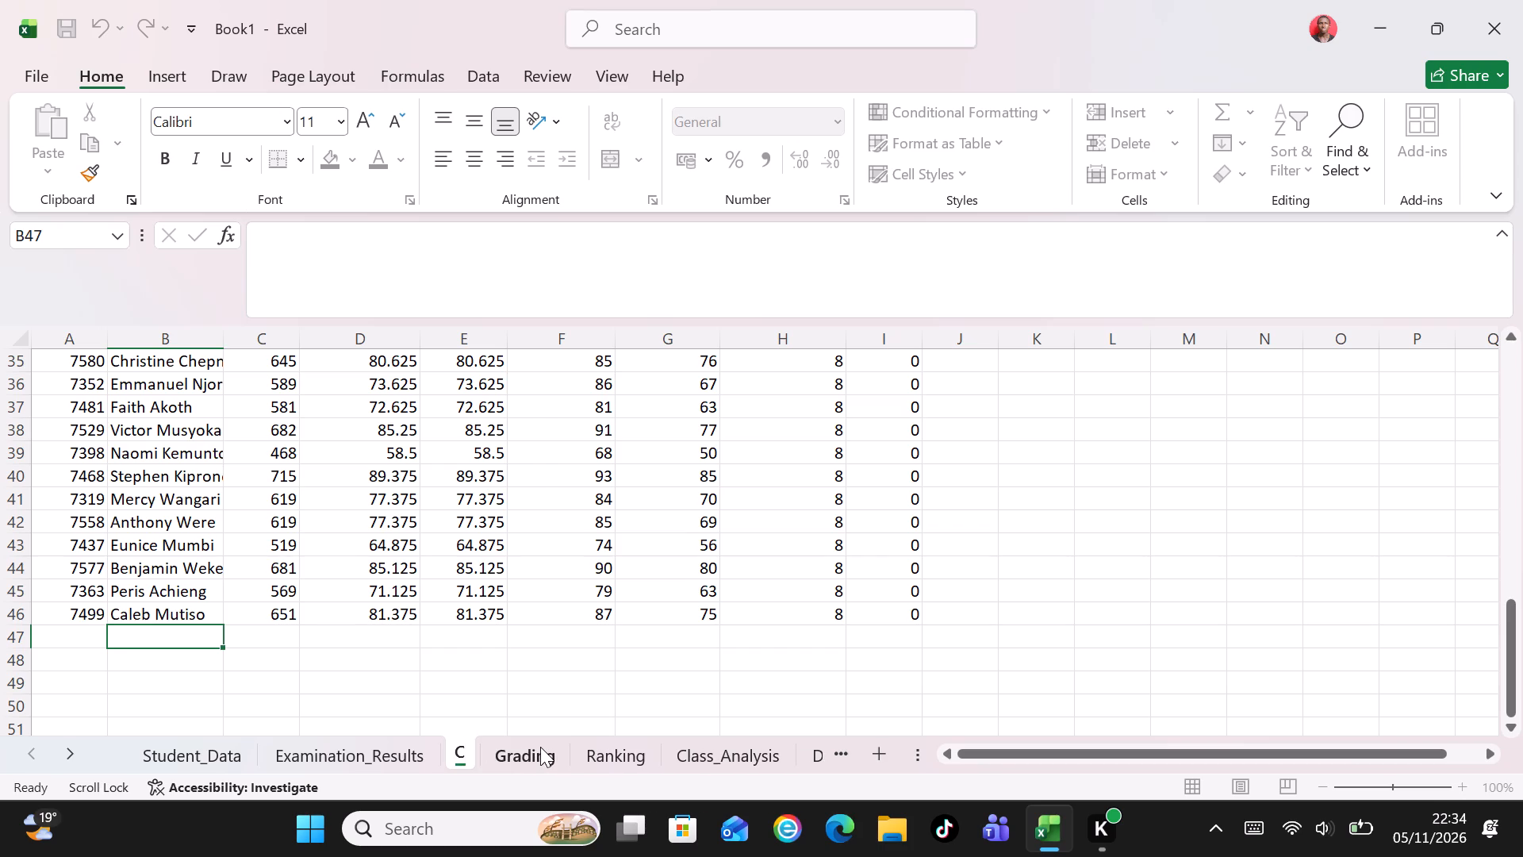
type("alculations")
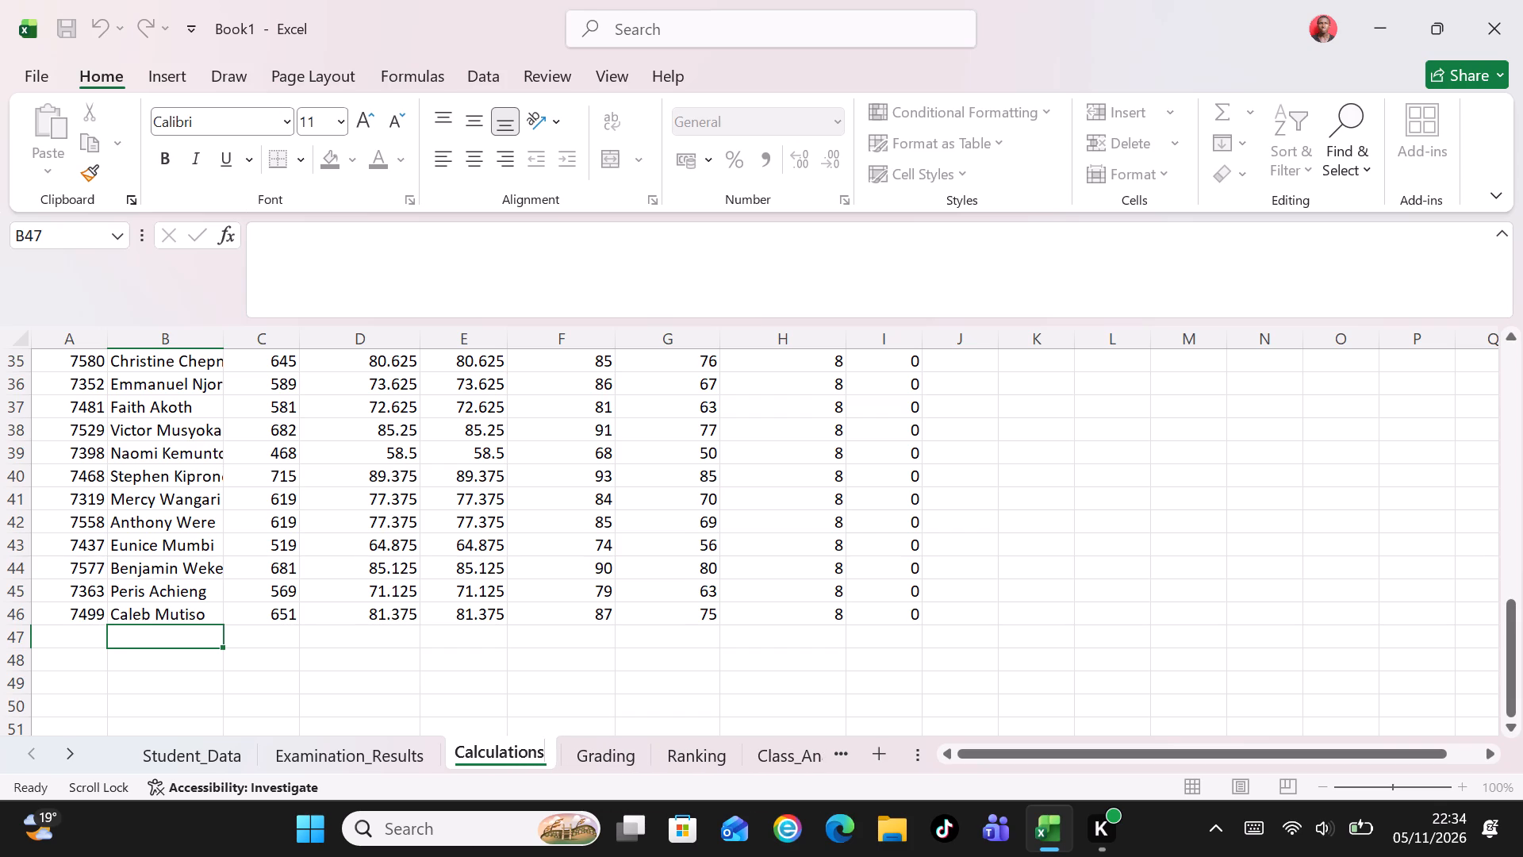
left_click(830, 747)
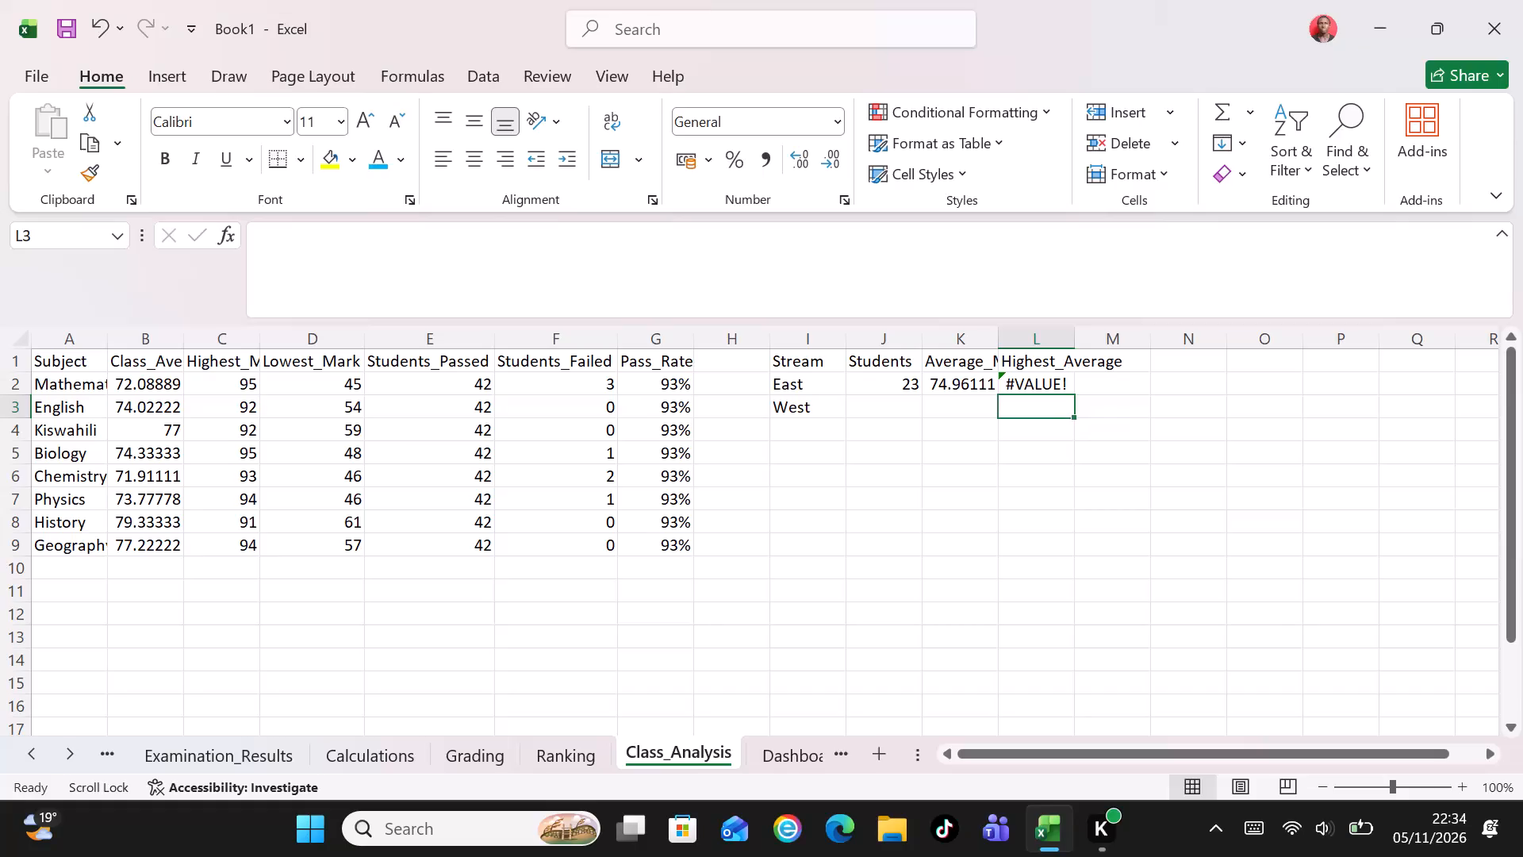
Replace the formula in L2 with a MAXIFS using Calculations!$D$2:$D$46 as the maximum range and a criteria range on the Student_Data sheet.
left_click(1041, 392)
left_click(1040, 382)
key("BackSpace")
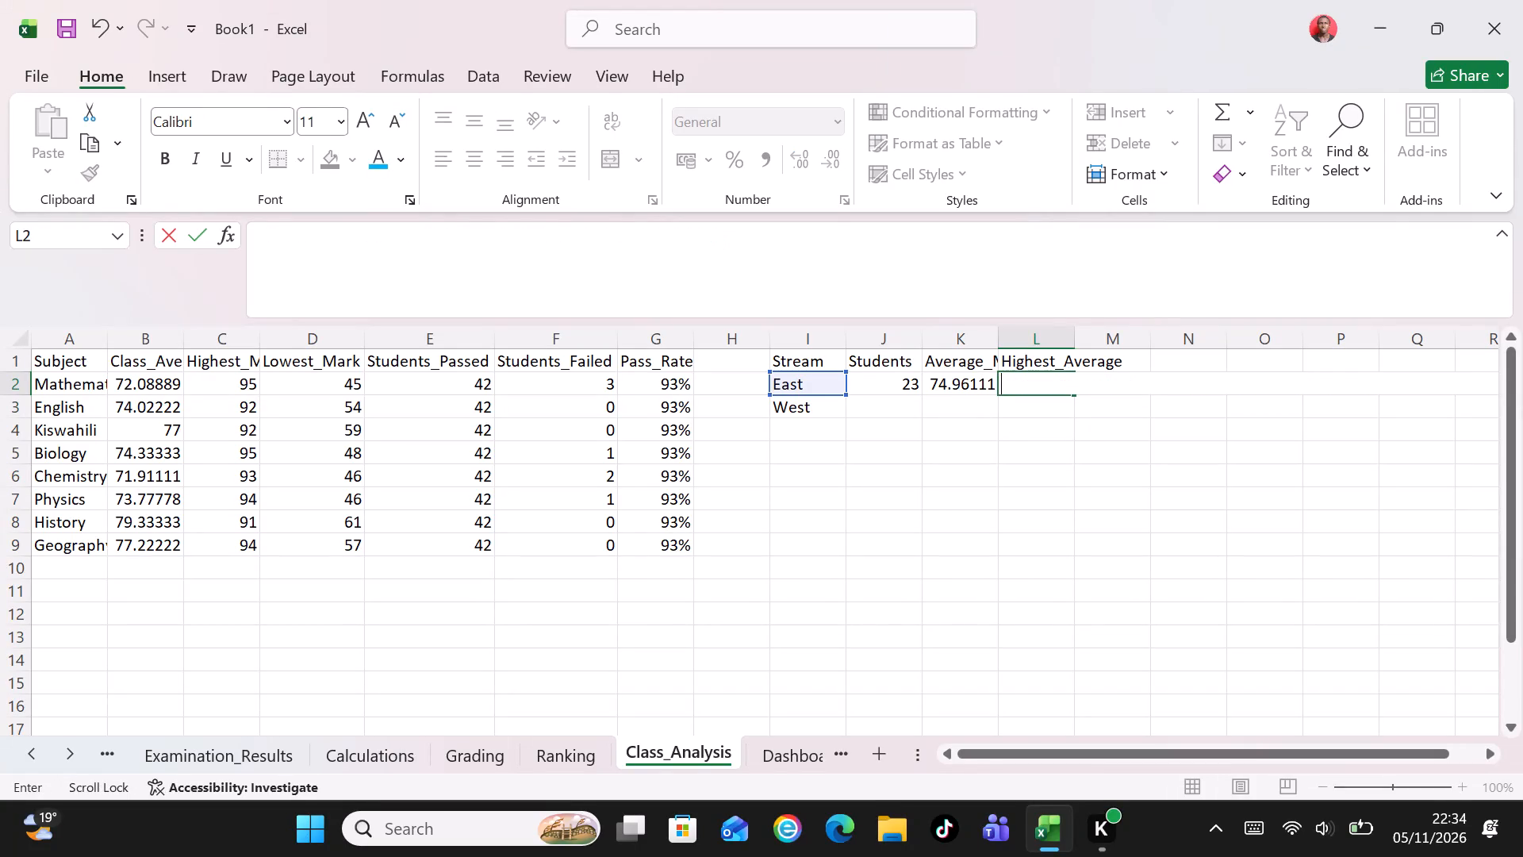
key("equal")
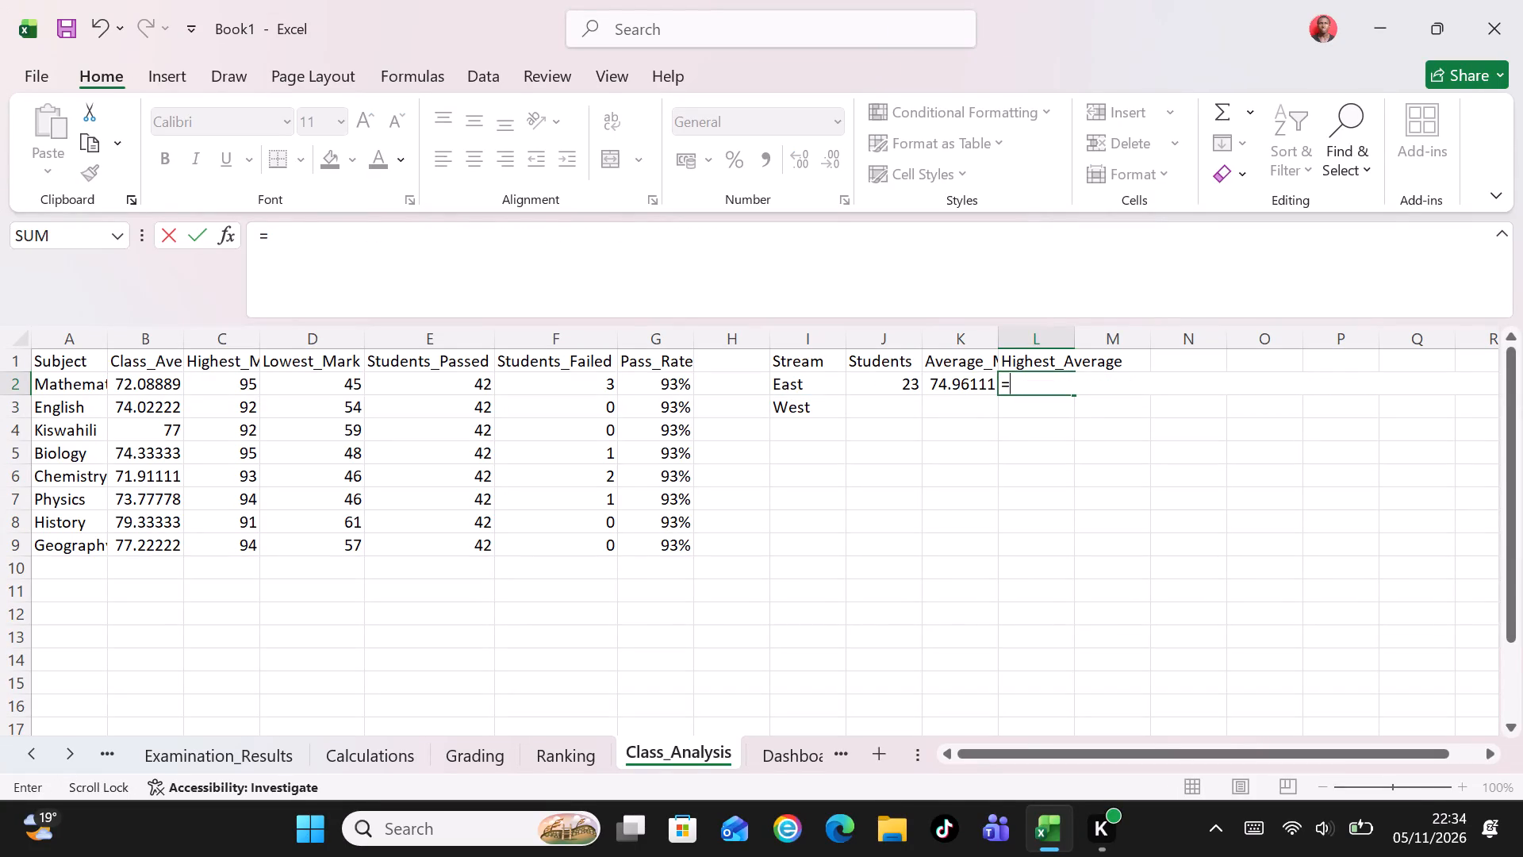
type("max")
key("BackSpace")
key("BackSpace")
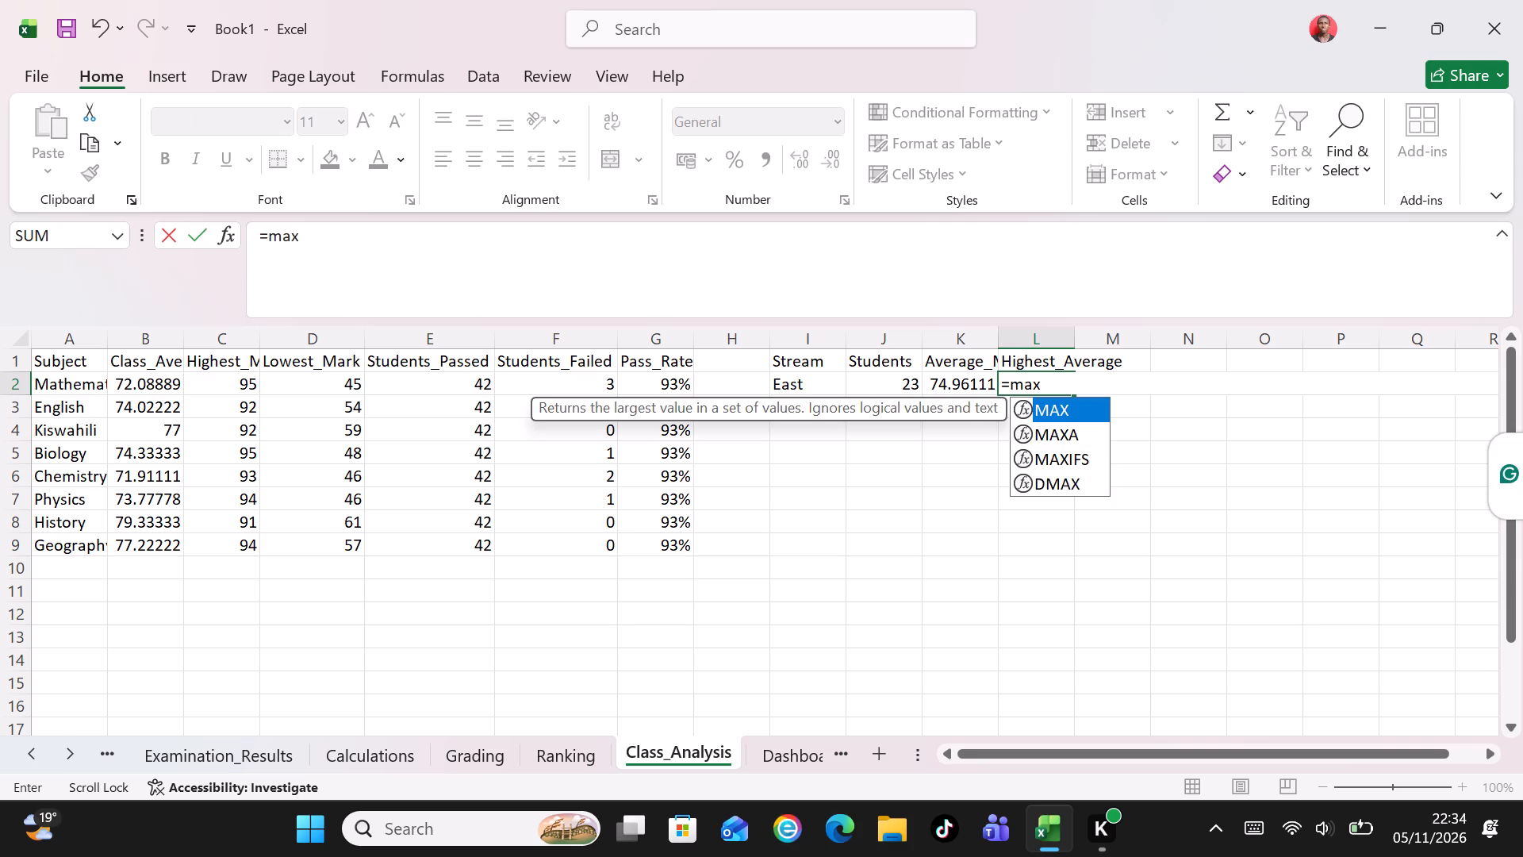
key("BackSpace")
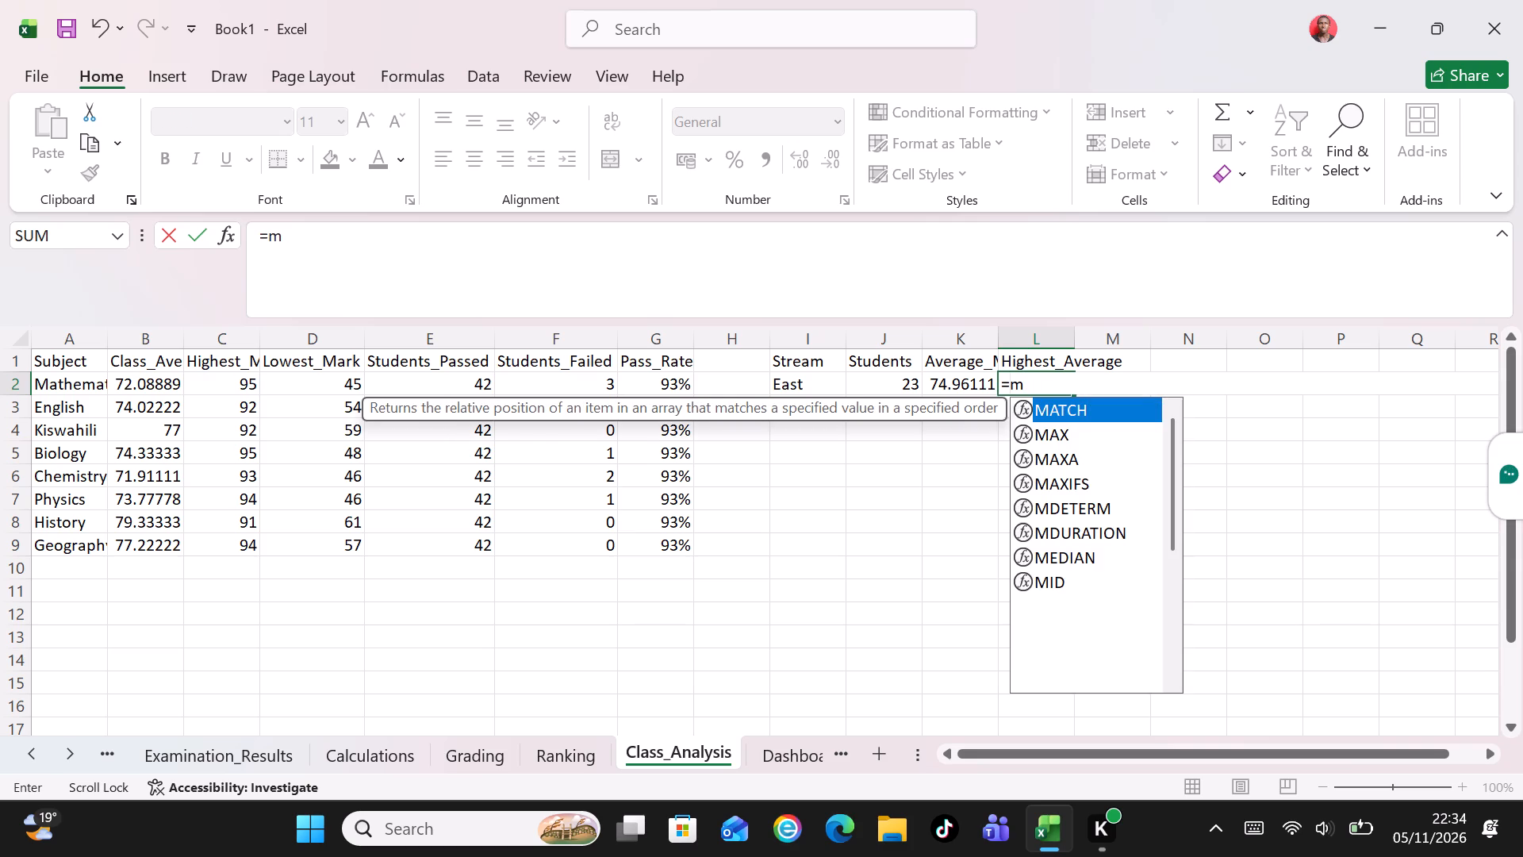
type("MAXIFS")
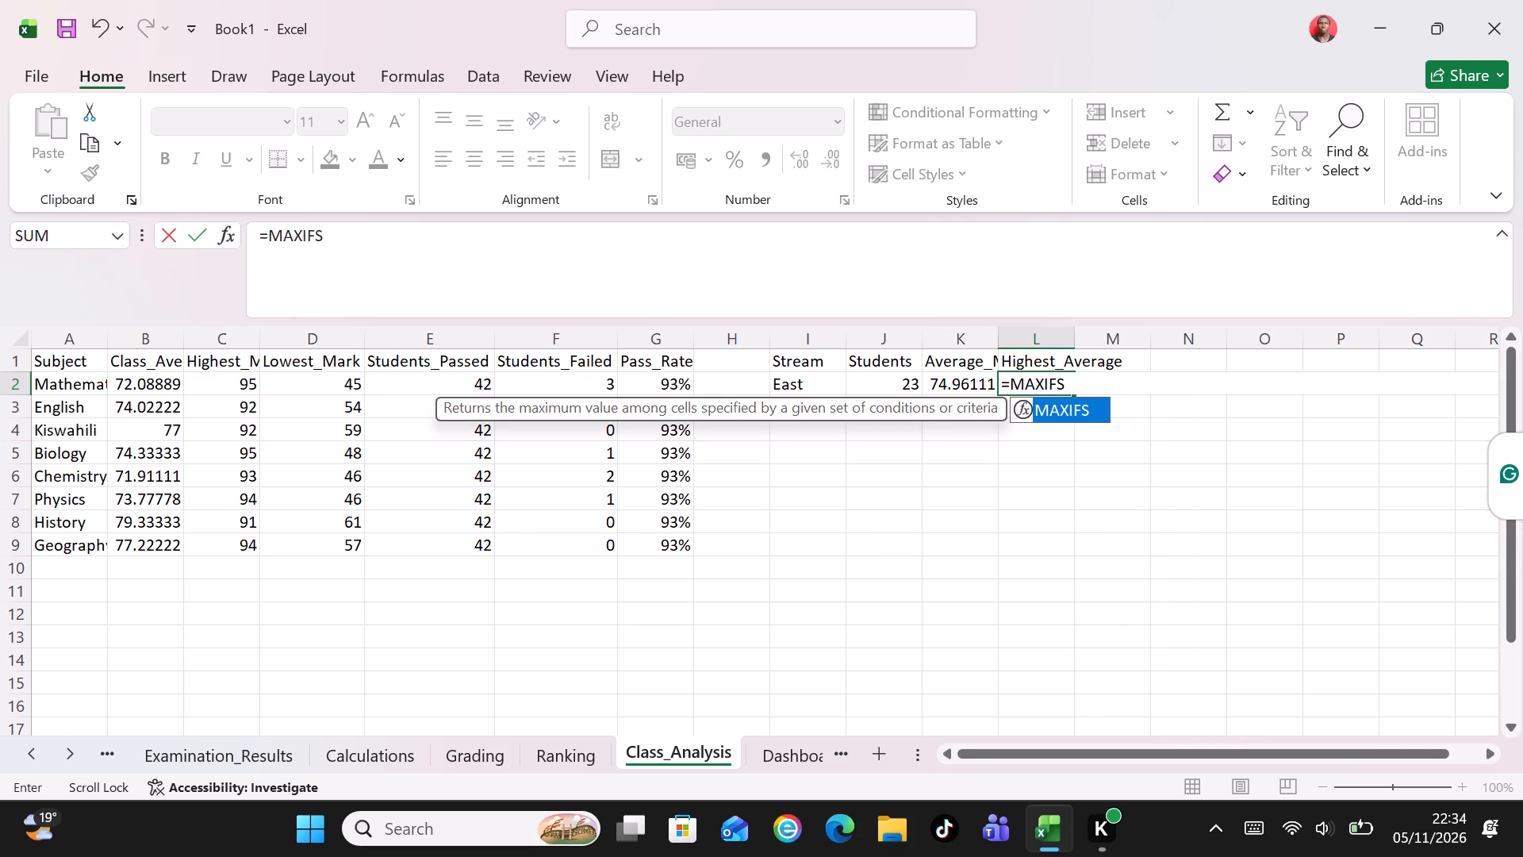
key("shift+parenleft")
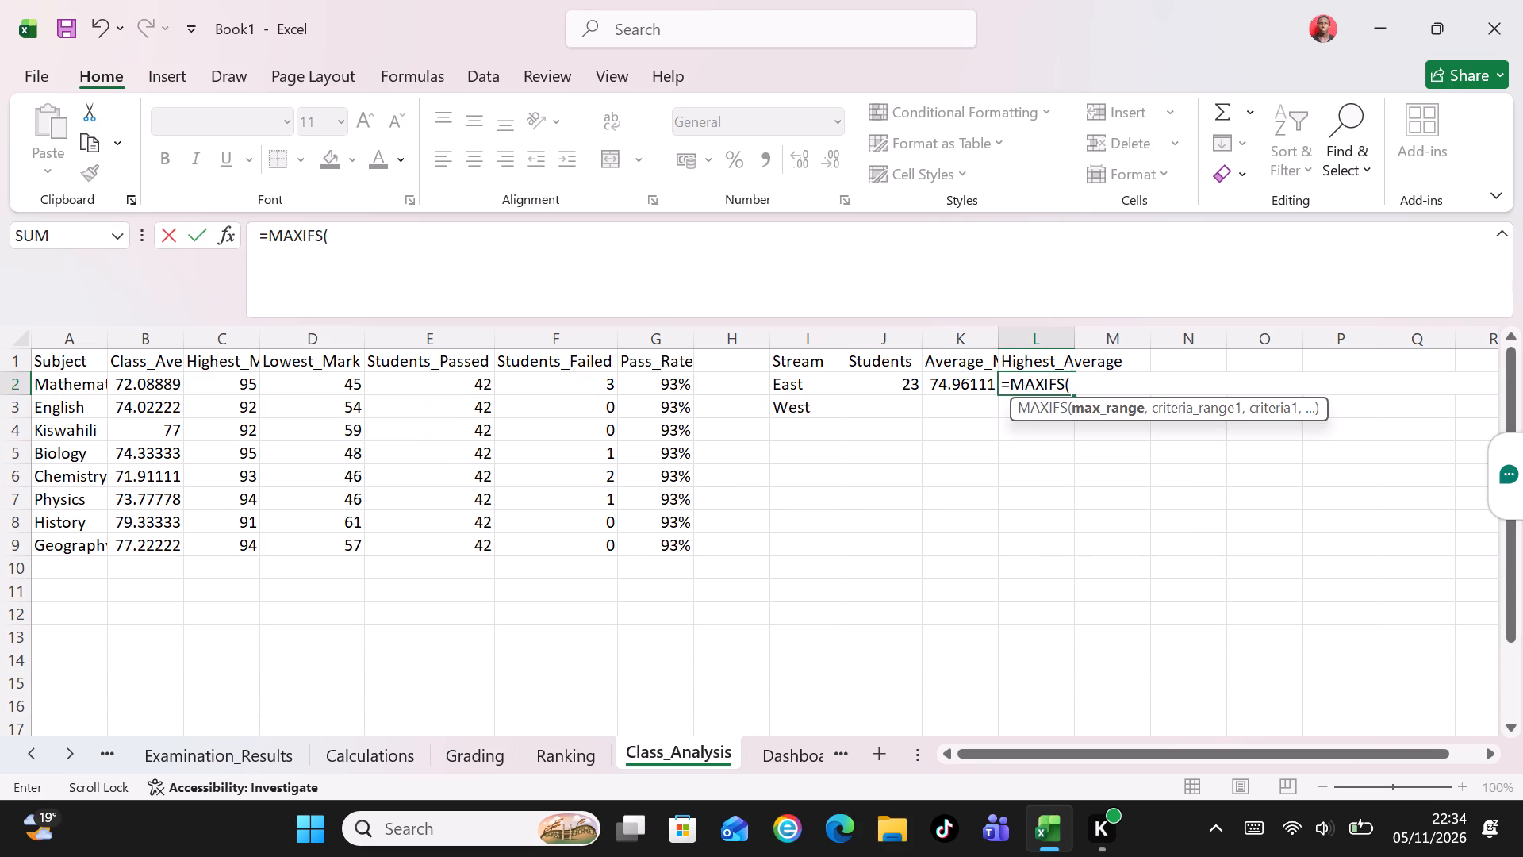
key("c")
key("a")
key("l")
type("cul")
type("ations")
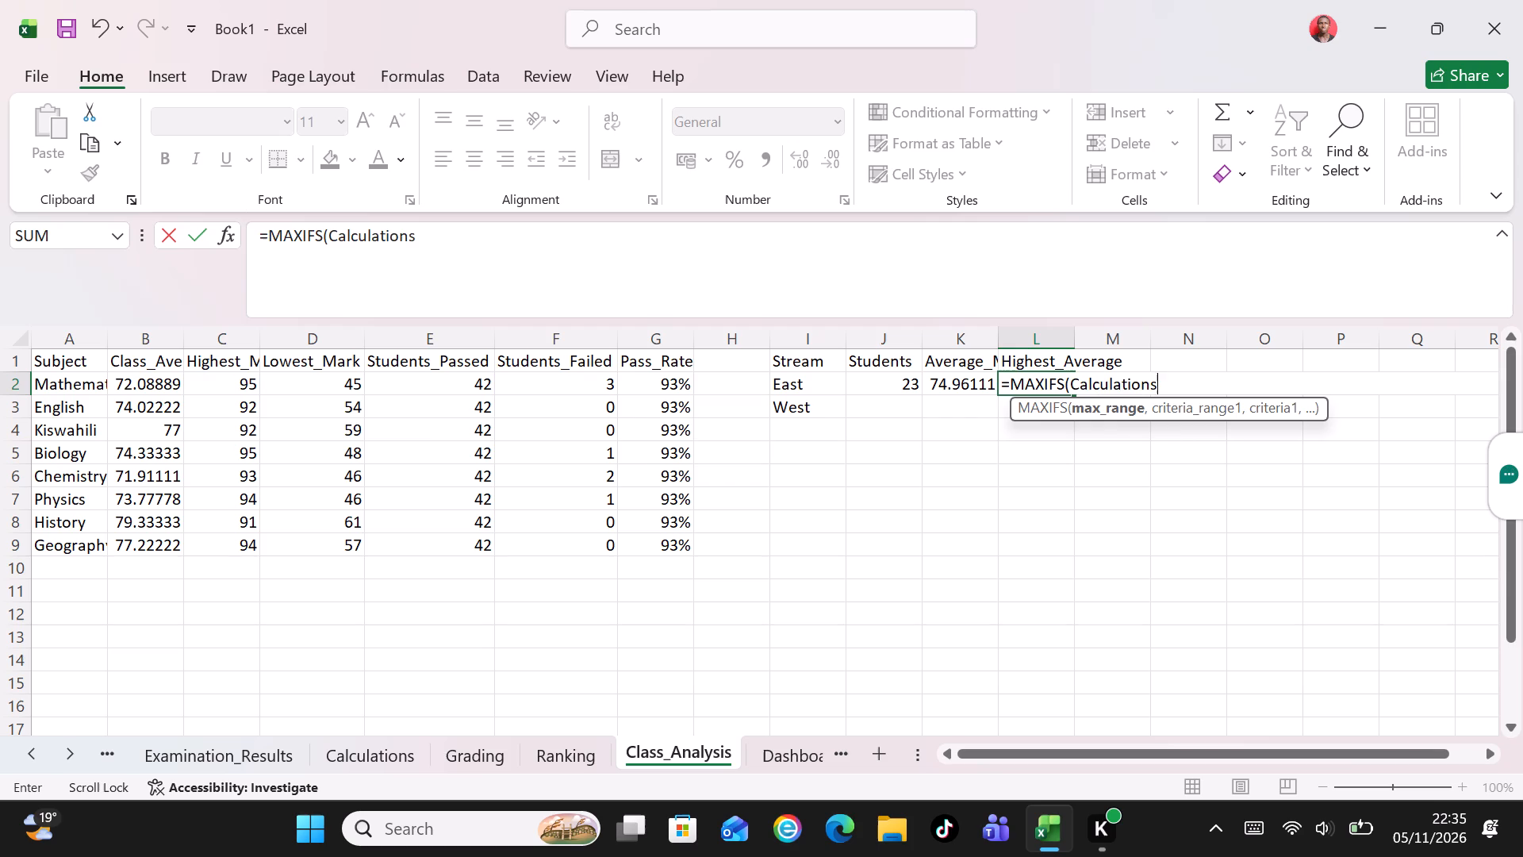
key("shift+exclam")
key("shift+dollar")
key("shift+d")
key("shift+dollar")
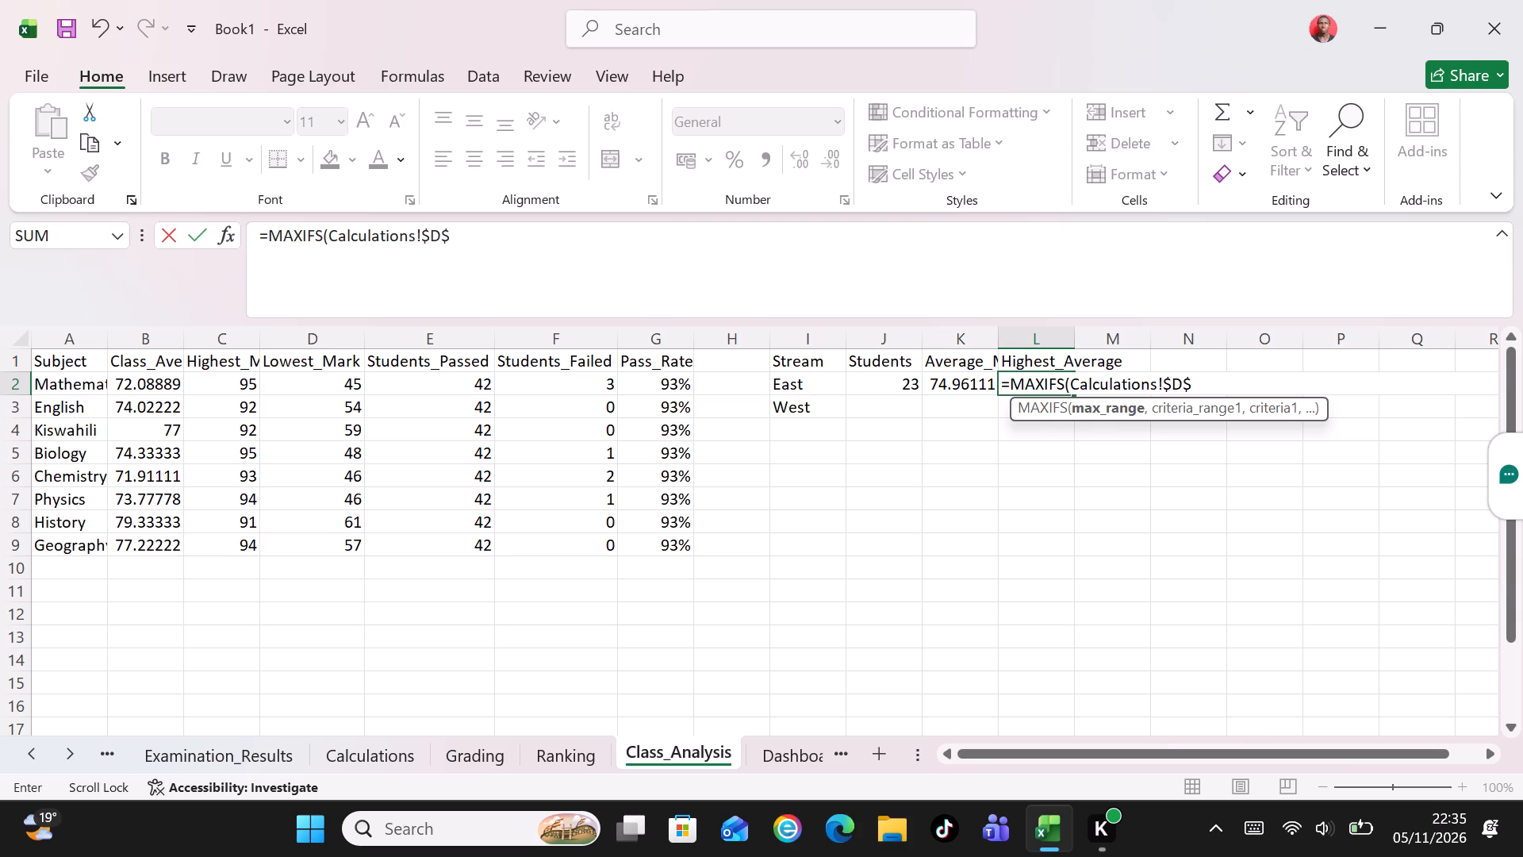
key("2")
key("shift+colon")
key("shift+dollar")
key("shift+d")
key("shift+dollar")
type("46")
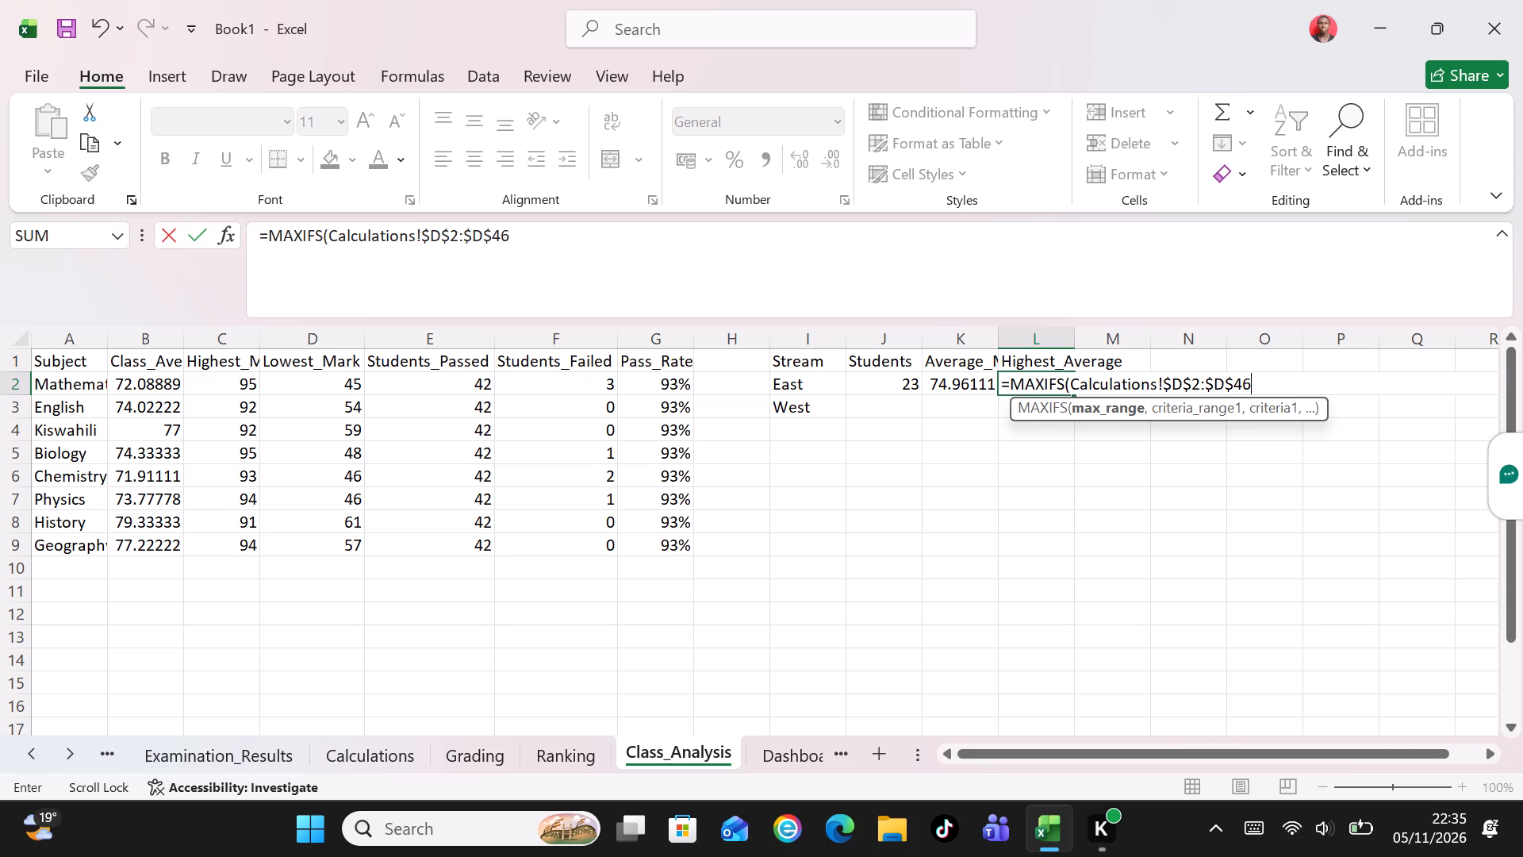
key("comma")
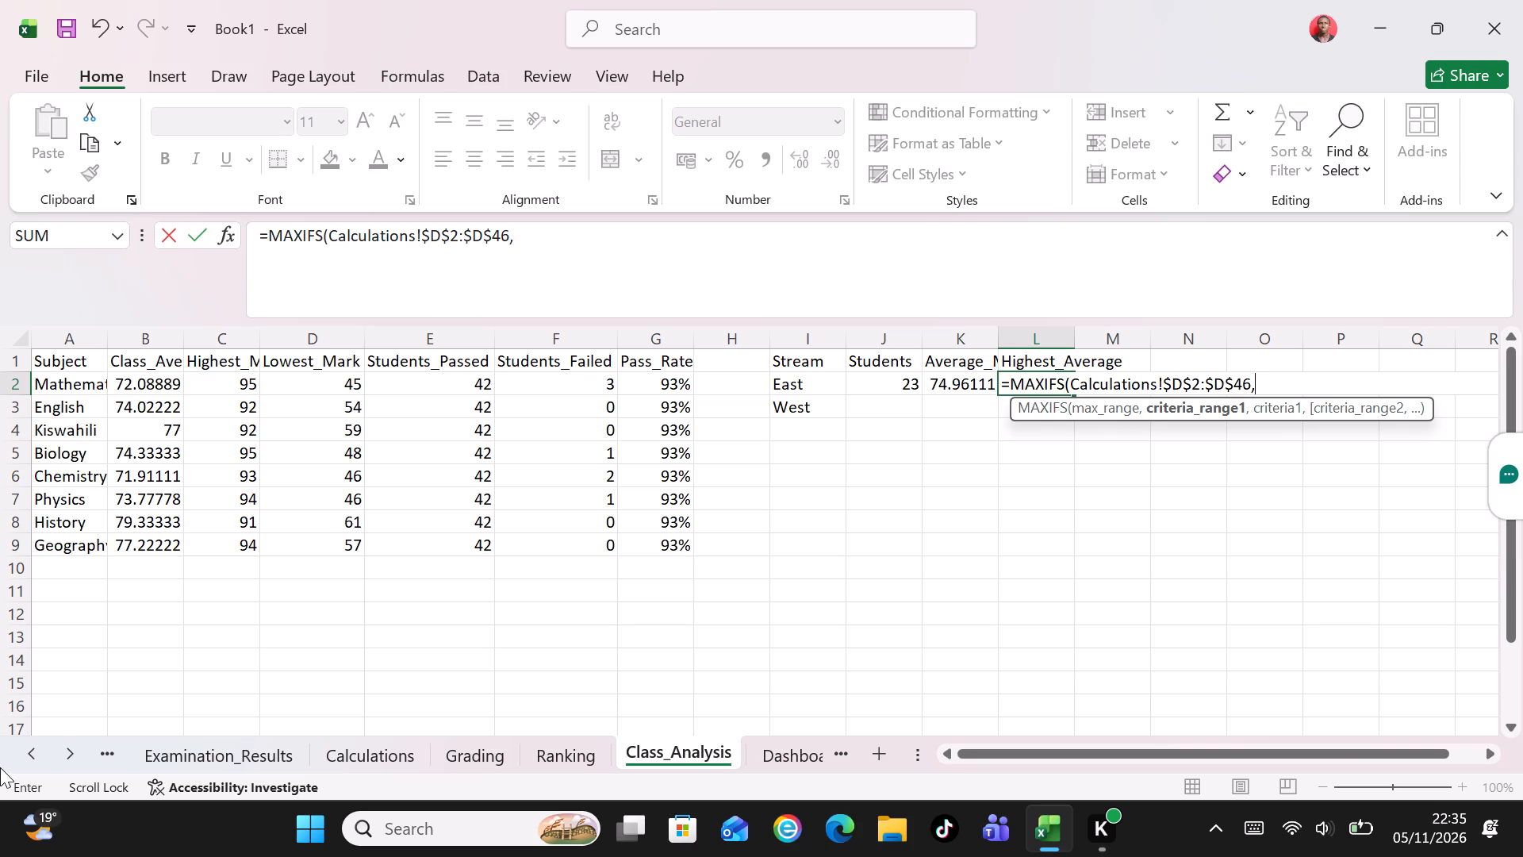
left_click(23, 754)
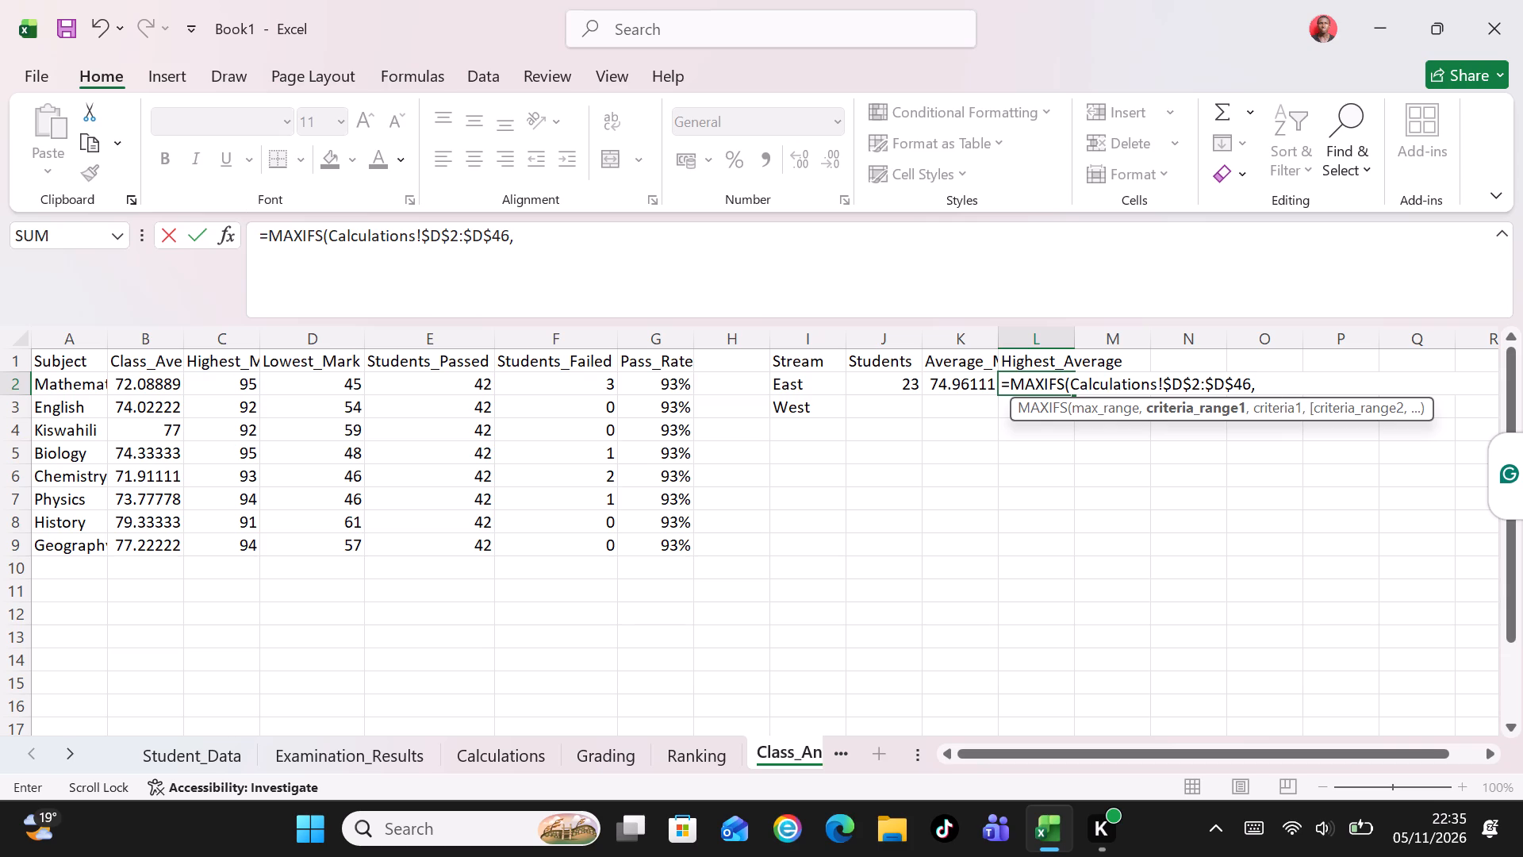
key("shift+s")
type("tuden")
key("t")
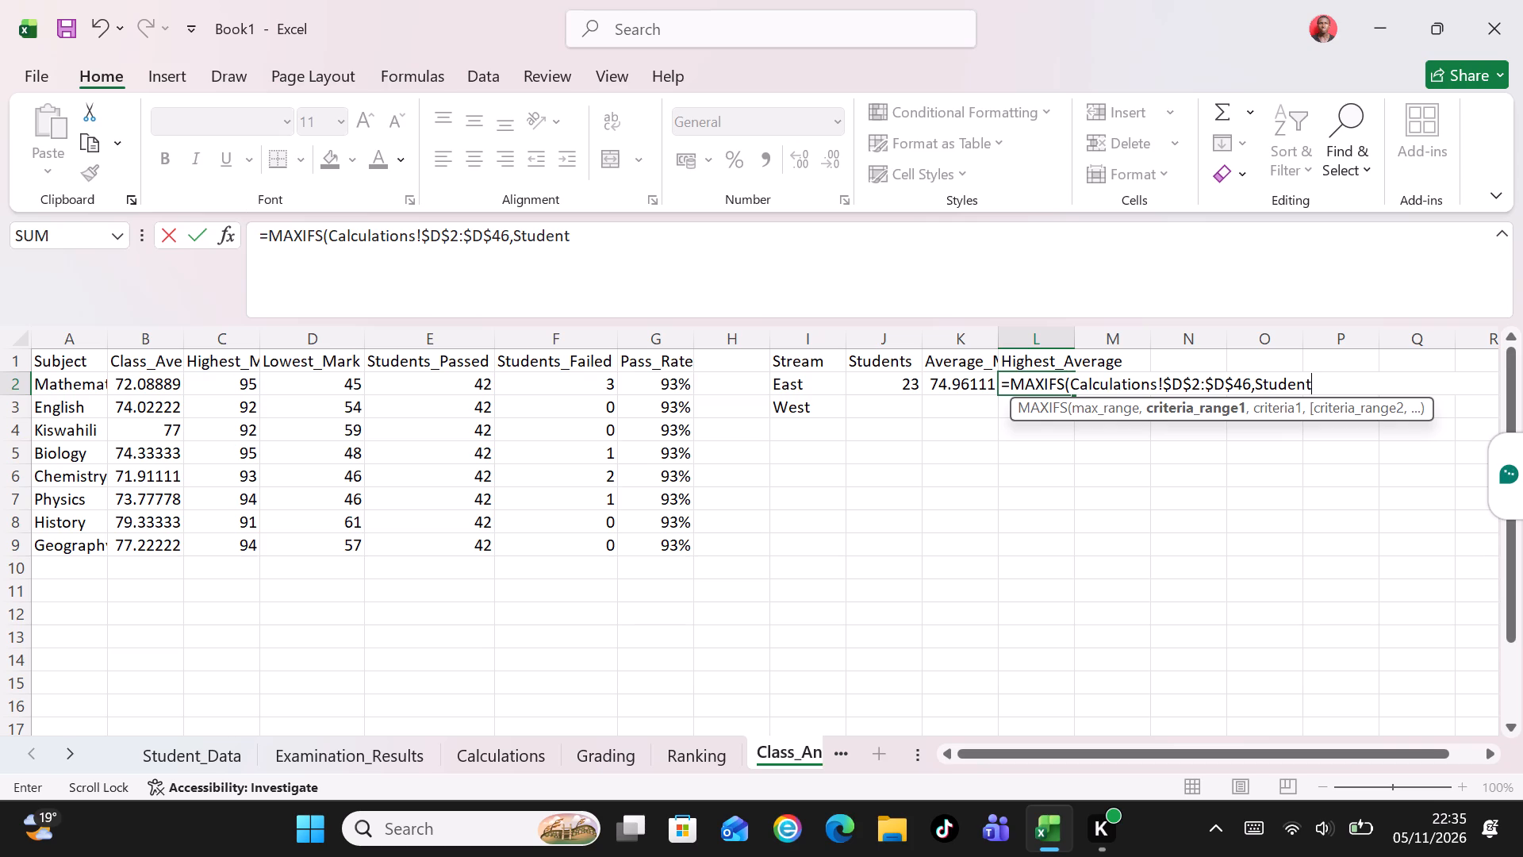
key("shift+underscore")
key("shift+d")
type("ata")
key("shift+exclam")
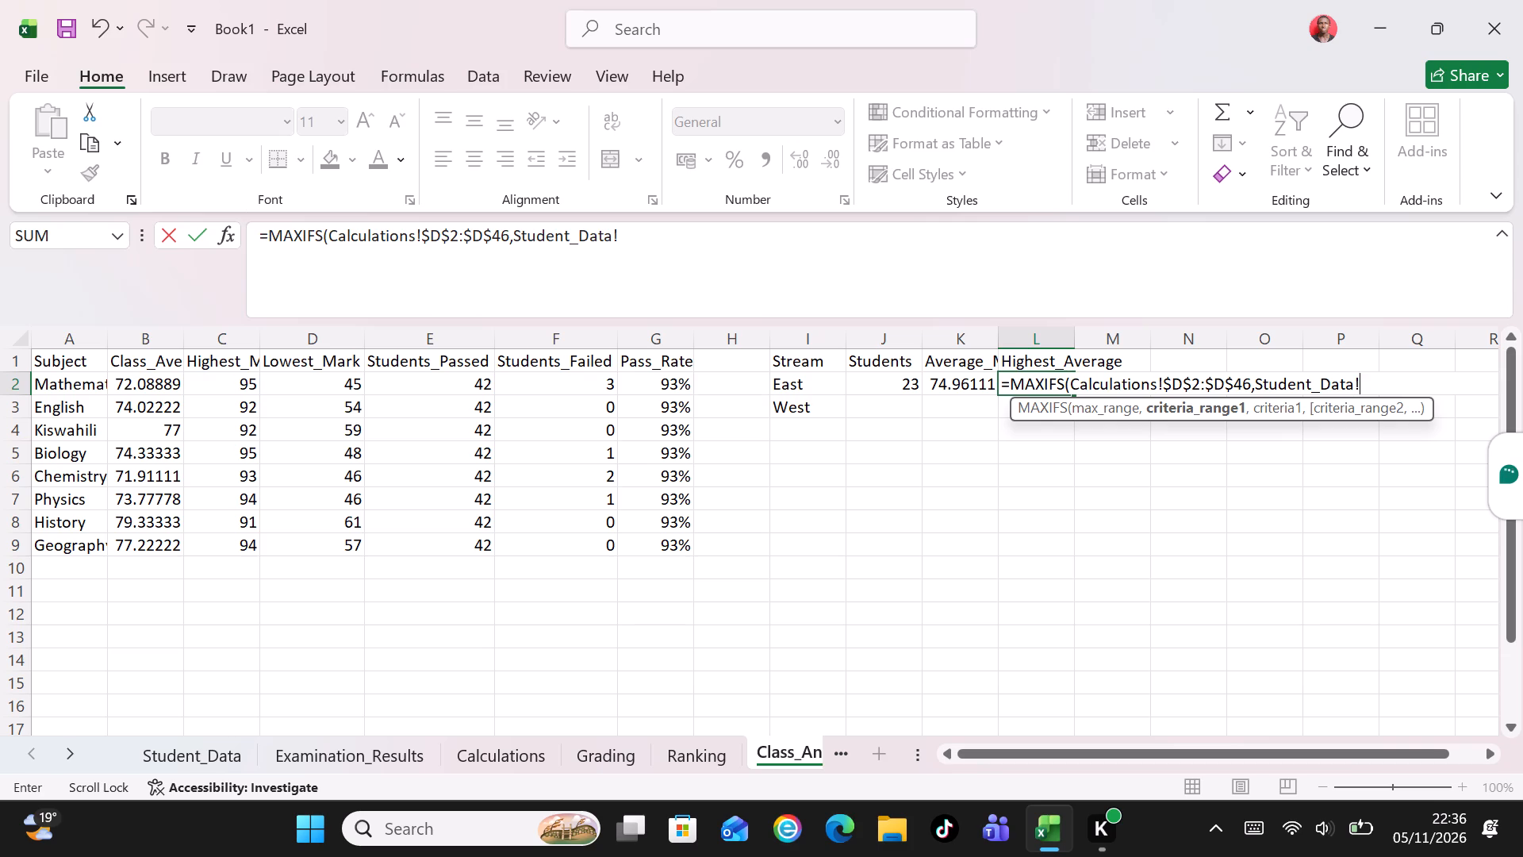
key("shift+dollar")
Complete the MAXIFS formula in L2 with criteria range Student_Data!$E$2:$E$46 and criterion I2.
key("shift+e")
key("shift+dollar")
key("2")
key("shift+colon")
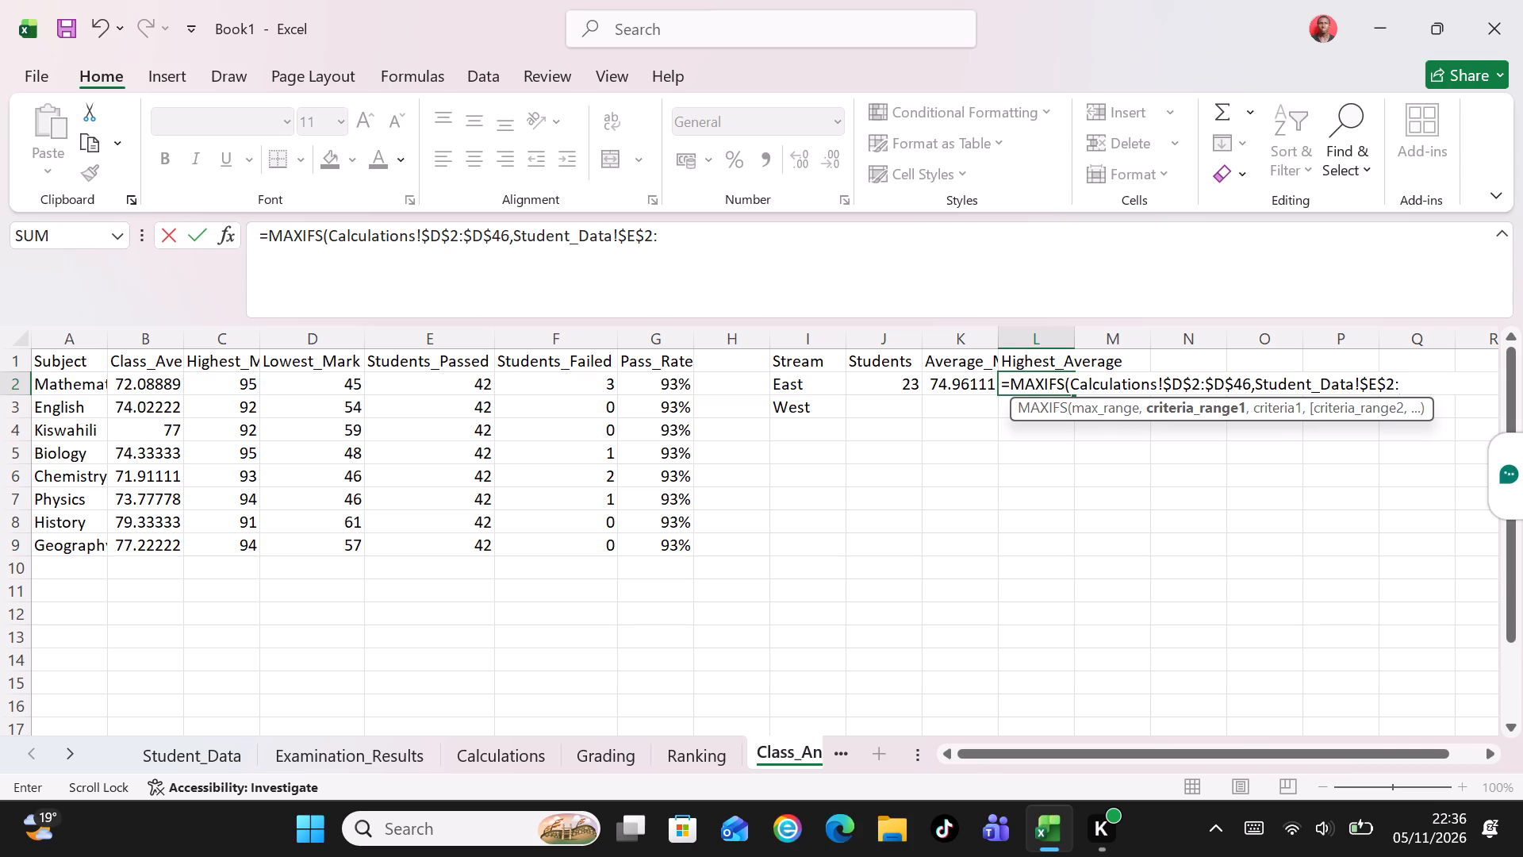
key("shift+dollar")
key("shift+e")
key("shift+dollar")
type("46")
key("comma")
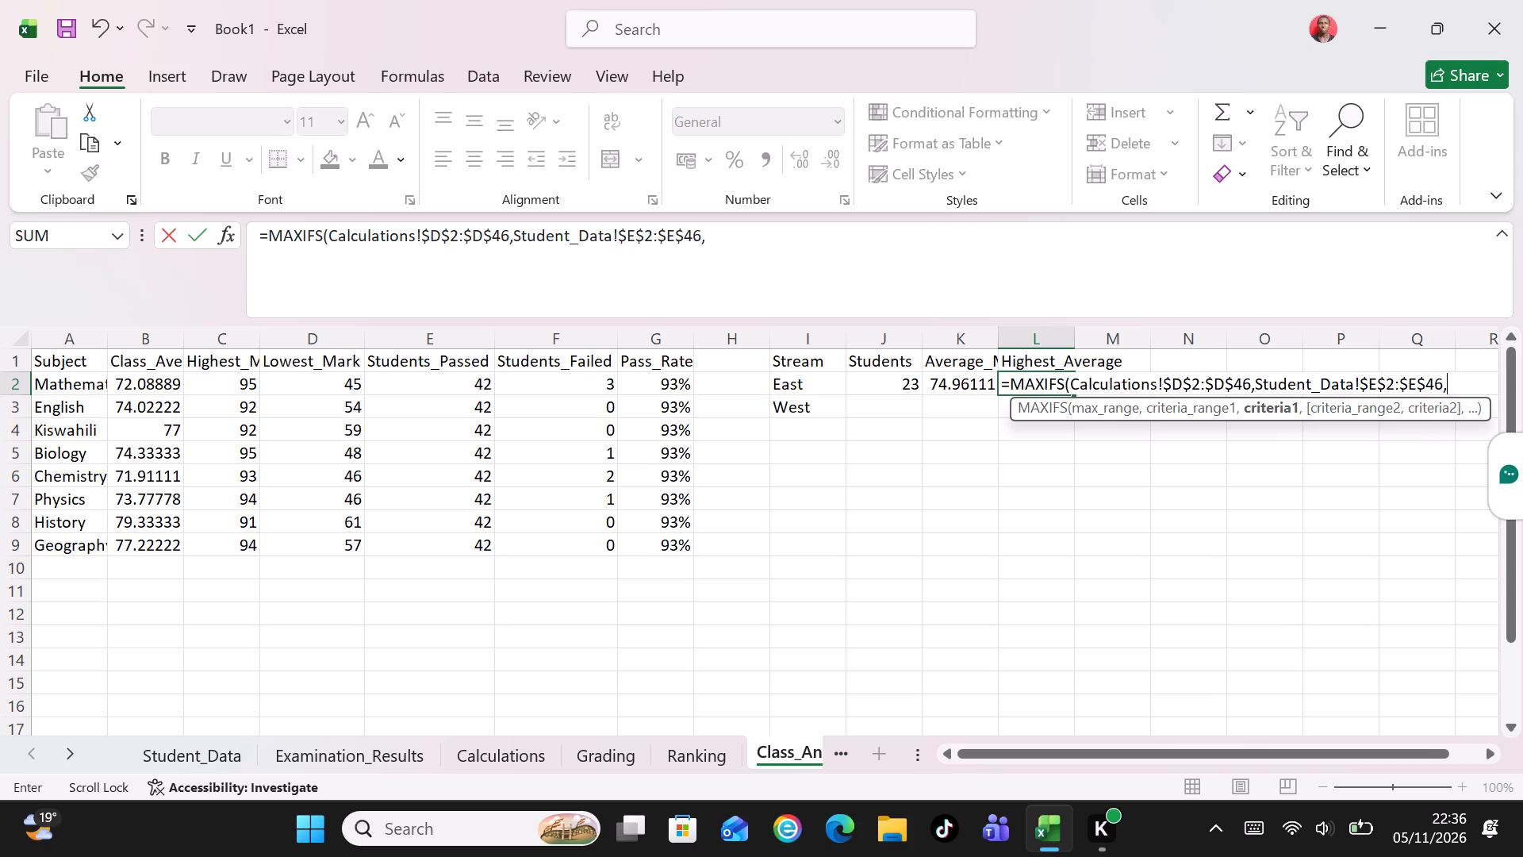
key("i")
key("2")
key("BackSpace")
key("BackSpace")
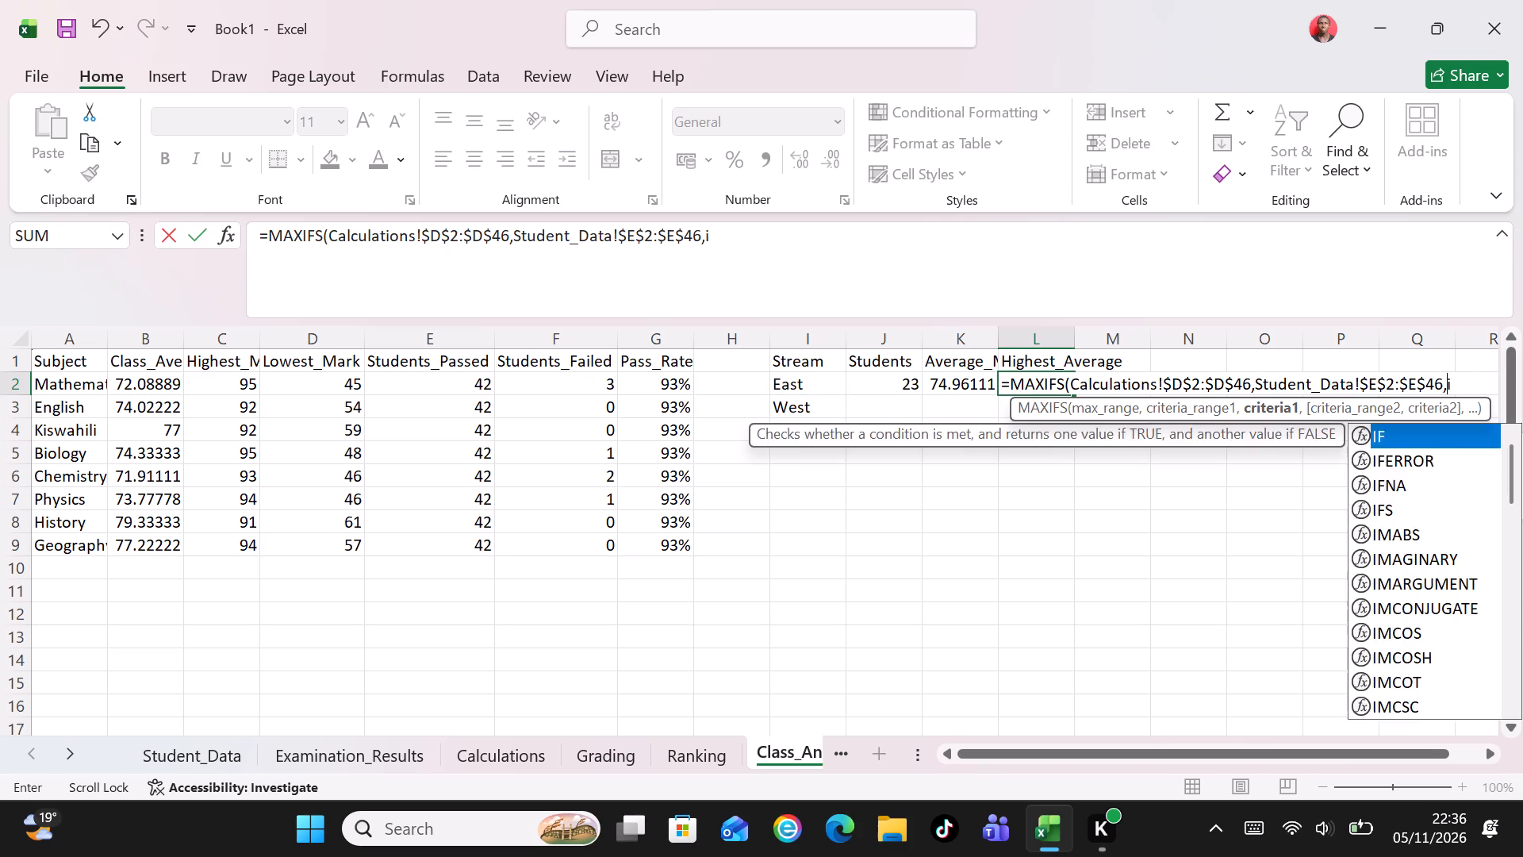
key("shift+i")
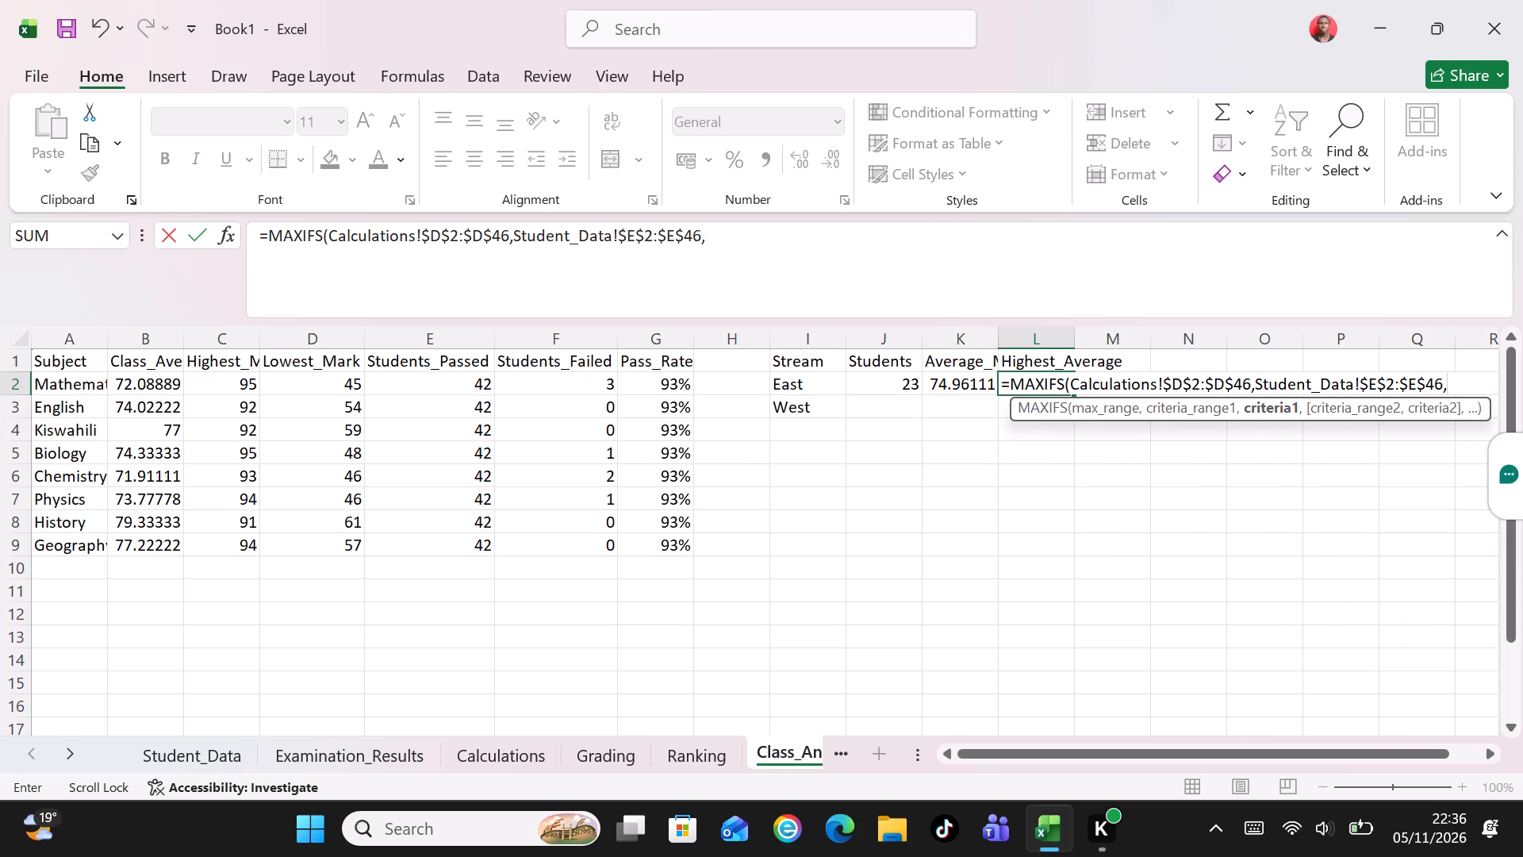
key("2")
key("shift+parenright")
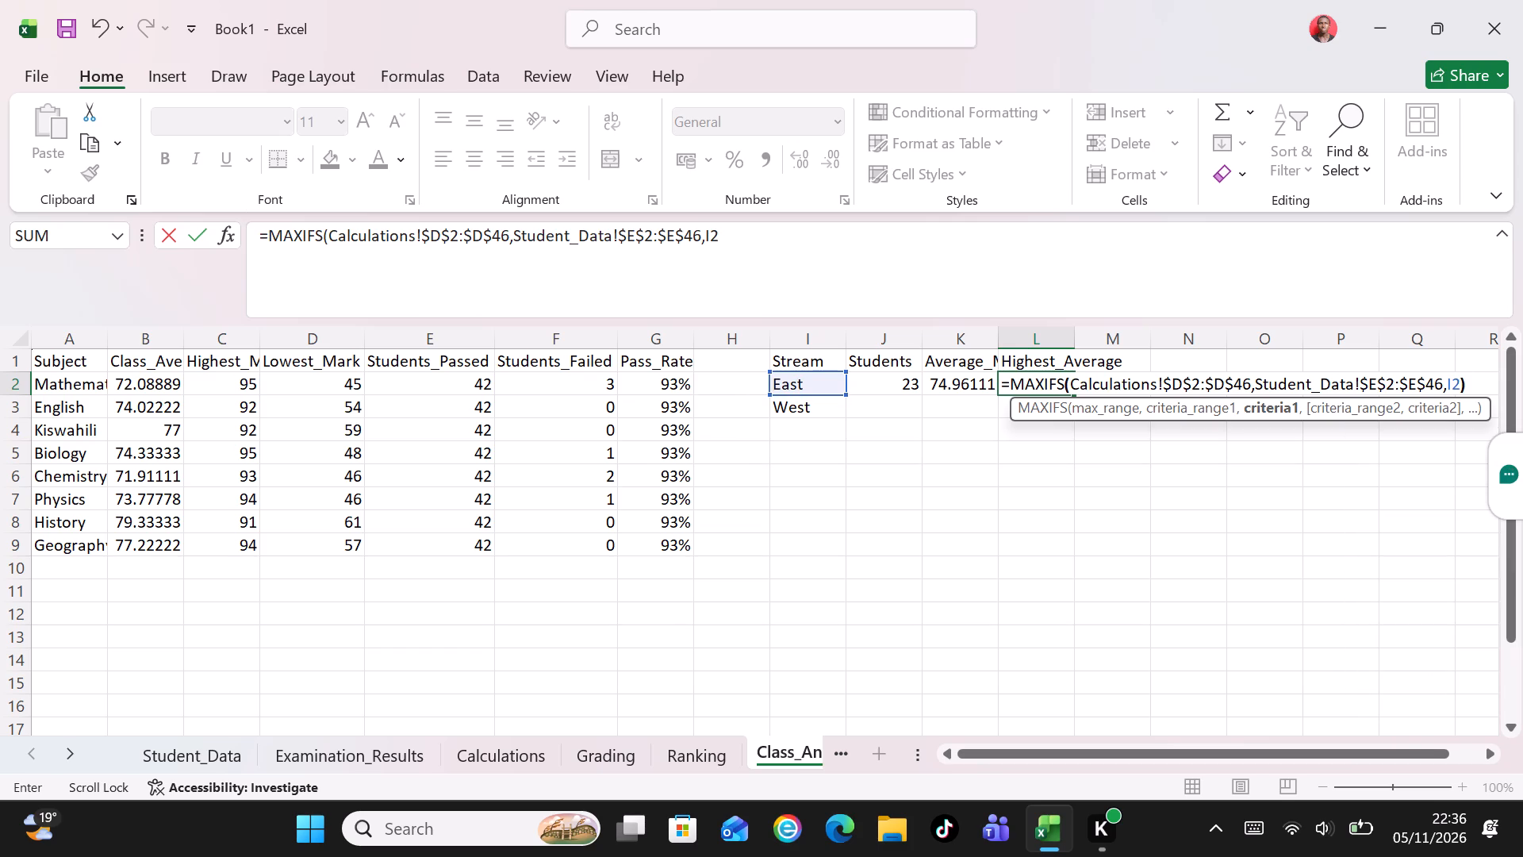
key("Return")
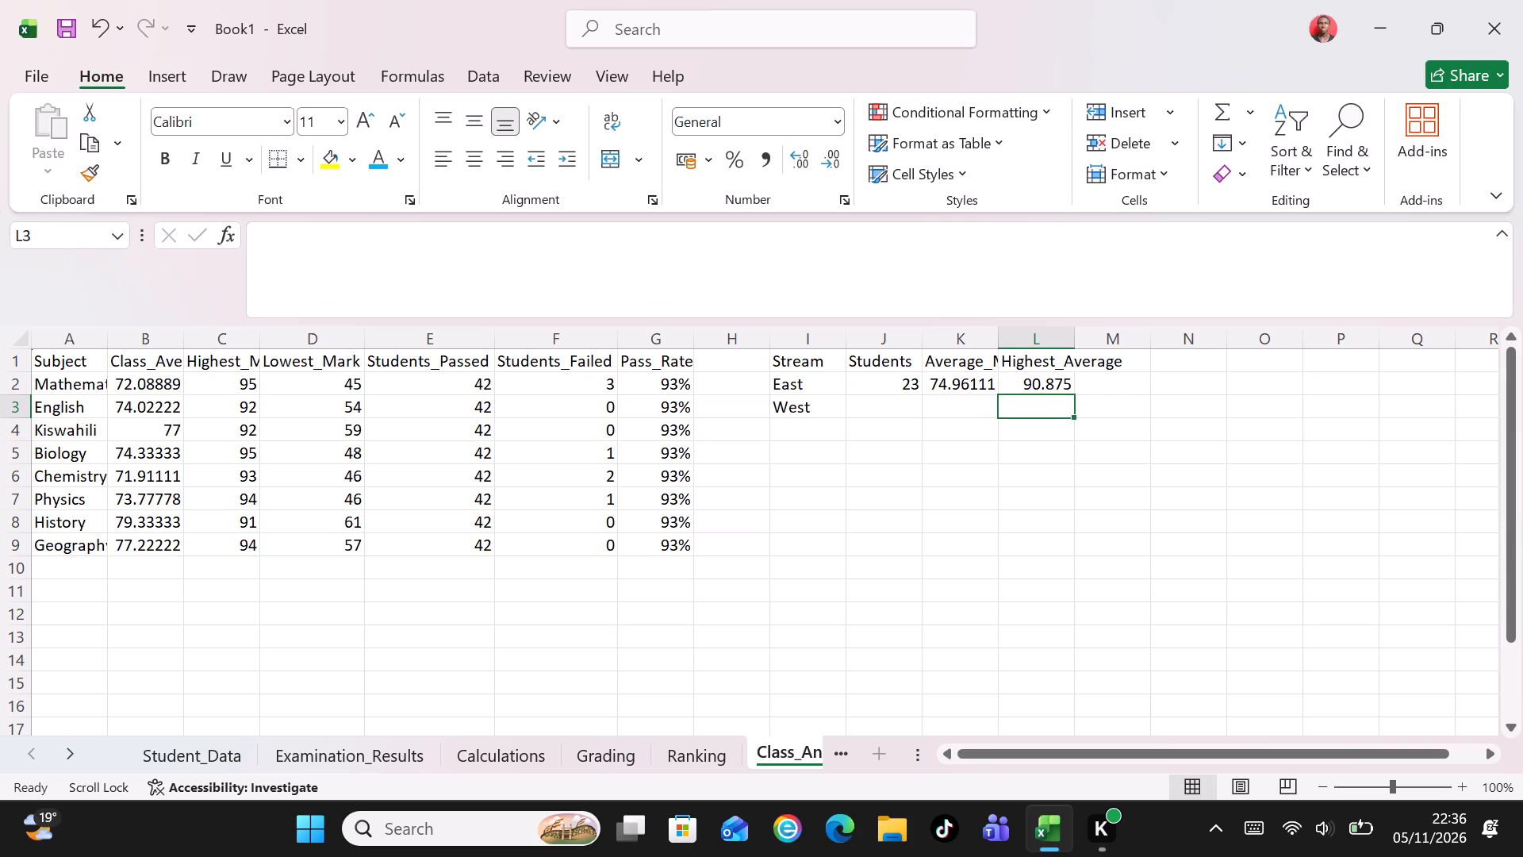
Copy the student count formula from J2 into J2:J3 to cover the West stream.
left_click(909, 382)
key("ctrl+c")
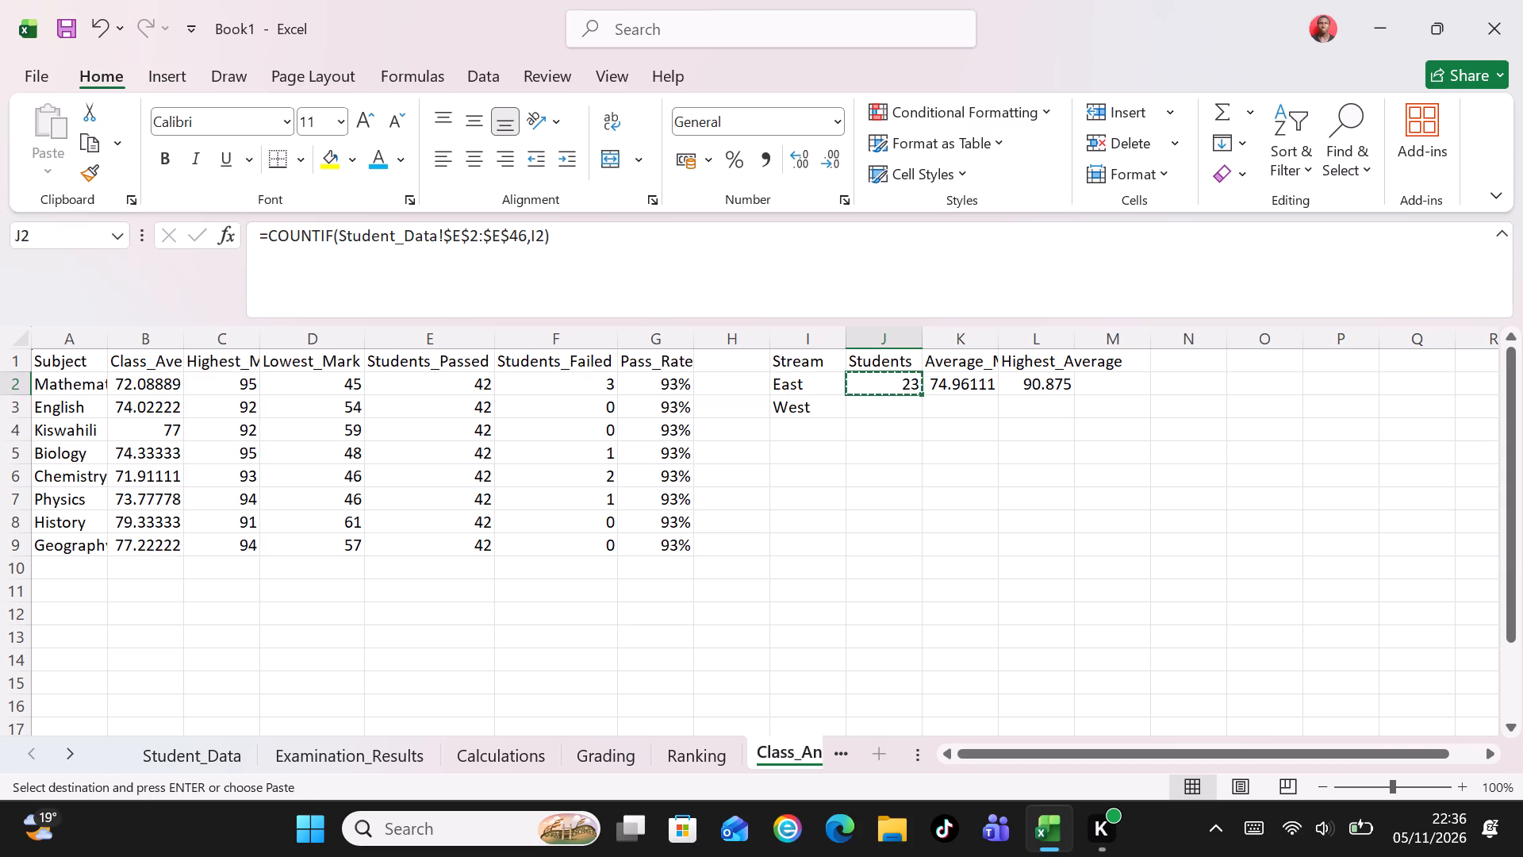
scroll(909, 382, "left", 2)
left_click(49, 236)
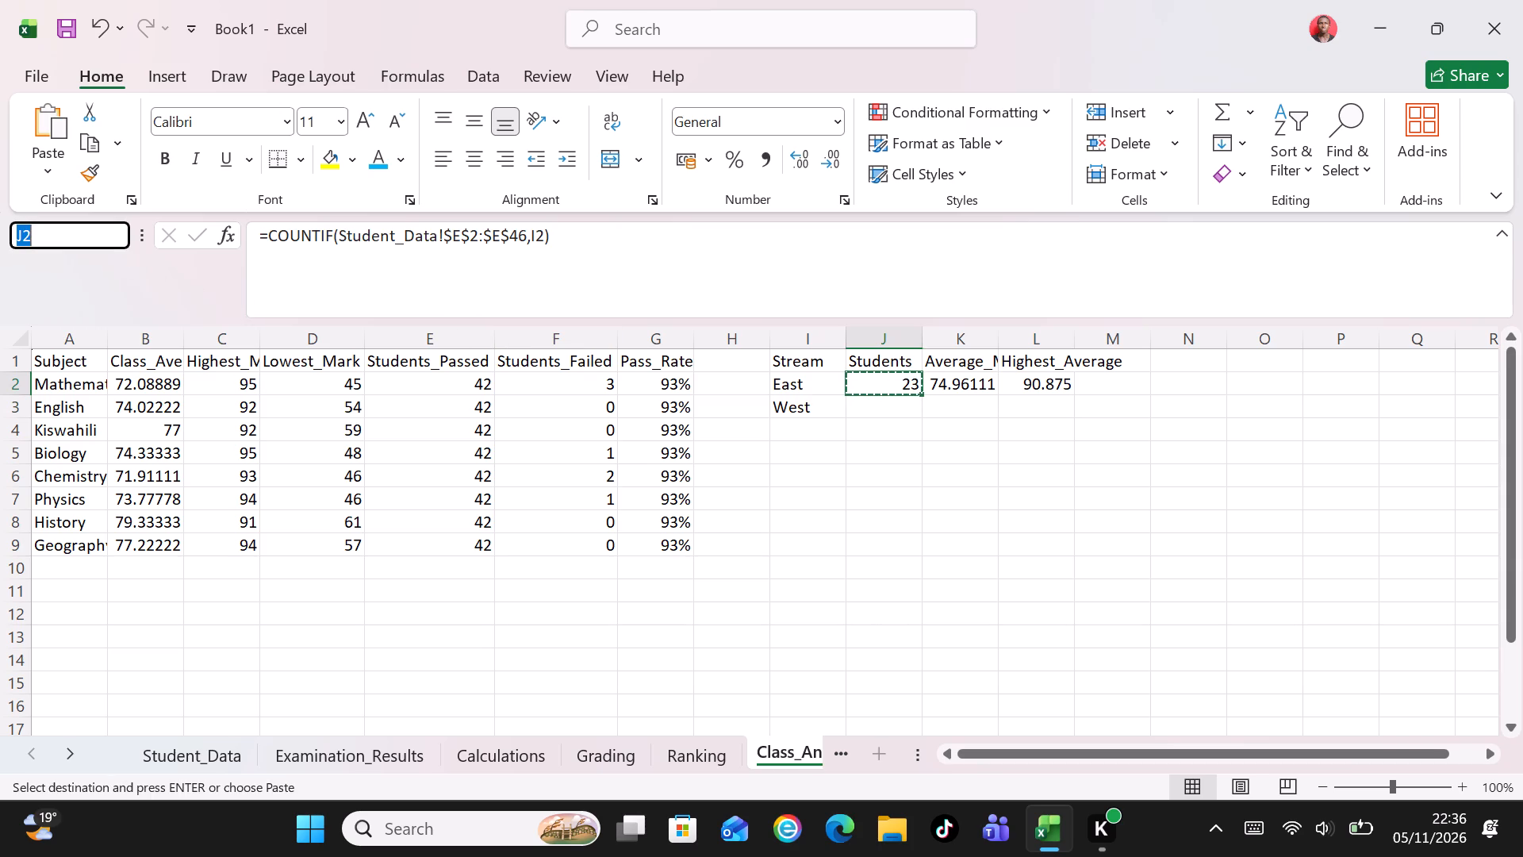
key("BackSpace")
type("j2")
key("shift+colon")
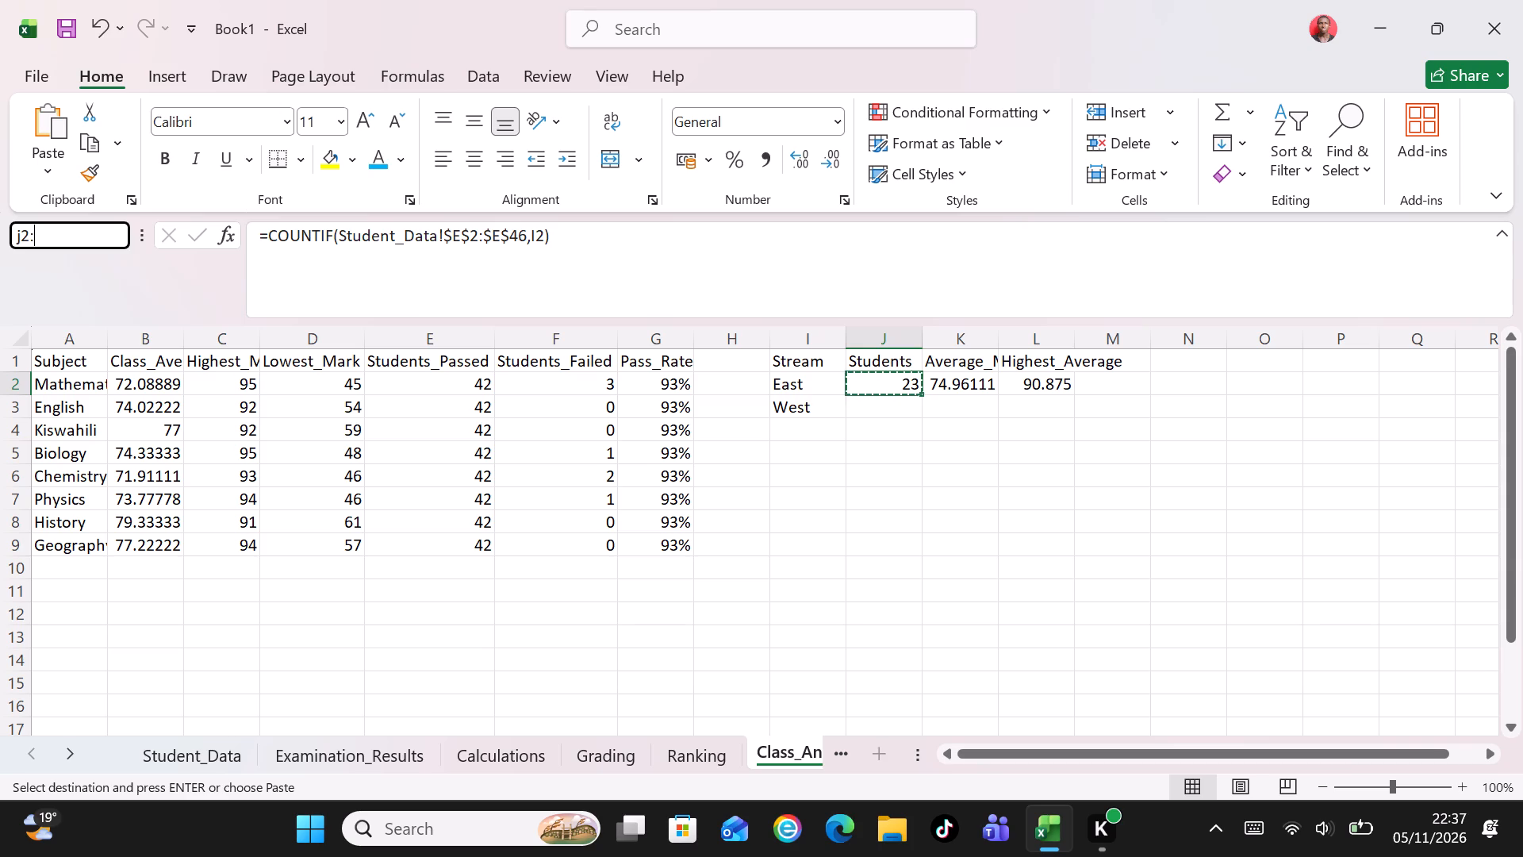
type("j3")
key("Return")
key("ctrl+v")
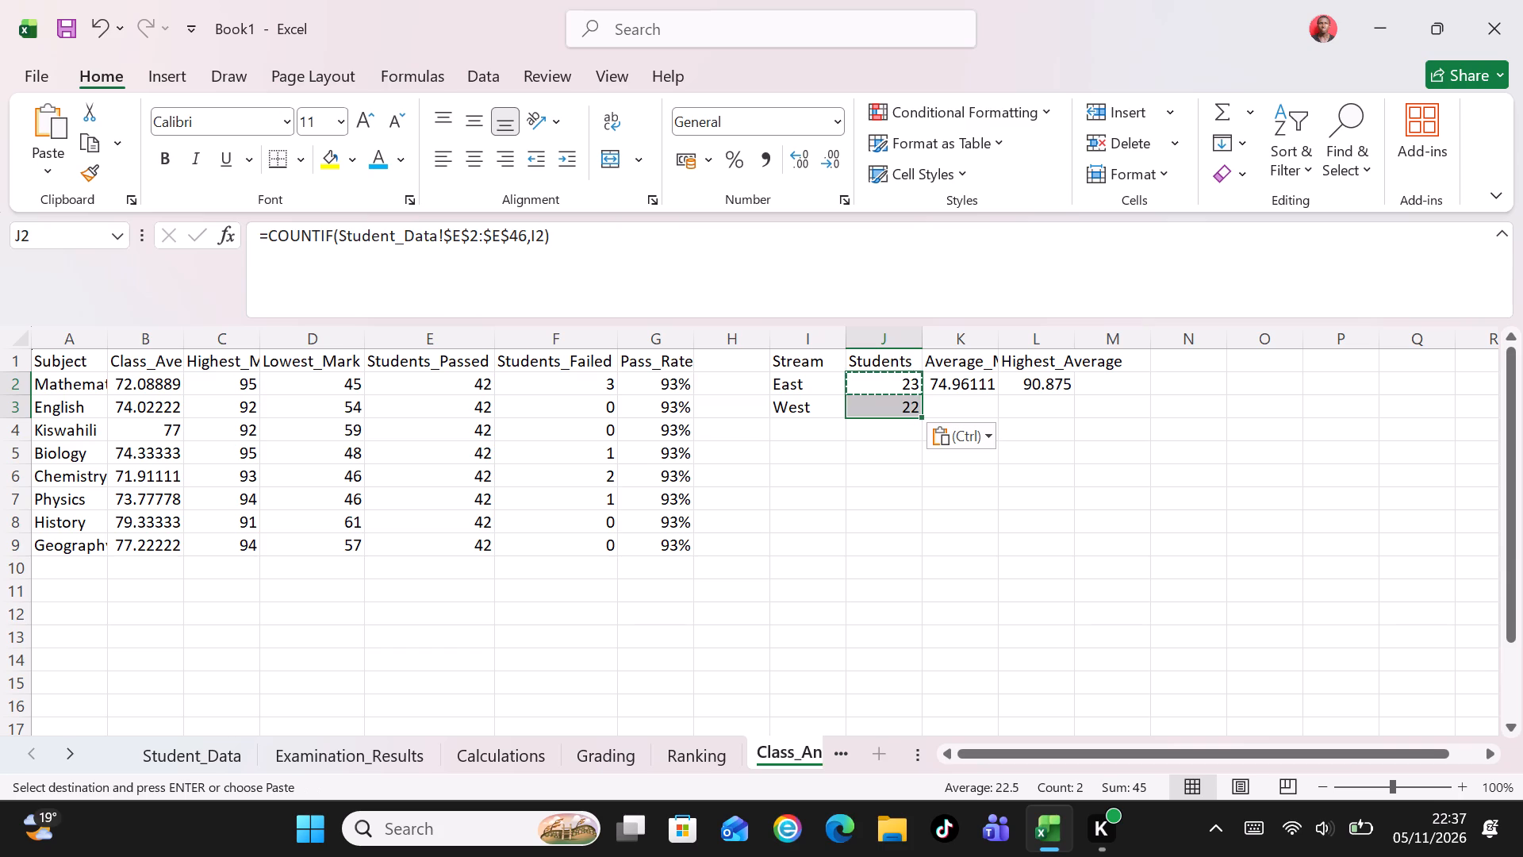
Copy the average mark formula from K2 into K2:K3 to cover the West stream.
left_click(960, 399)
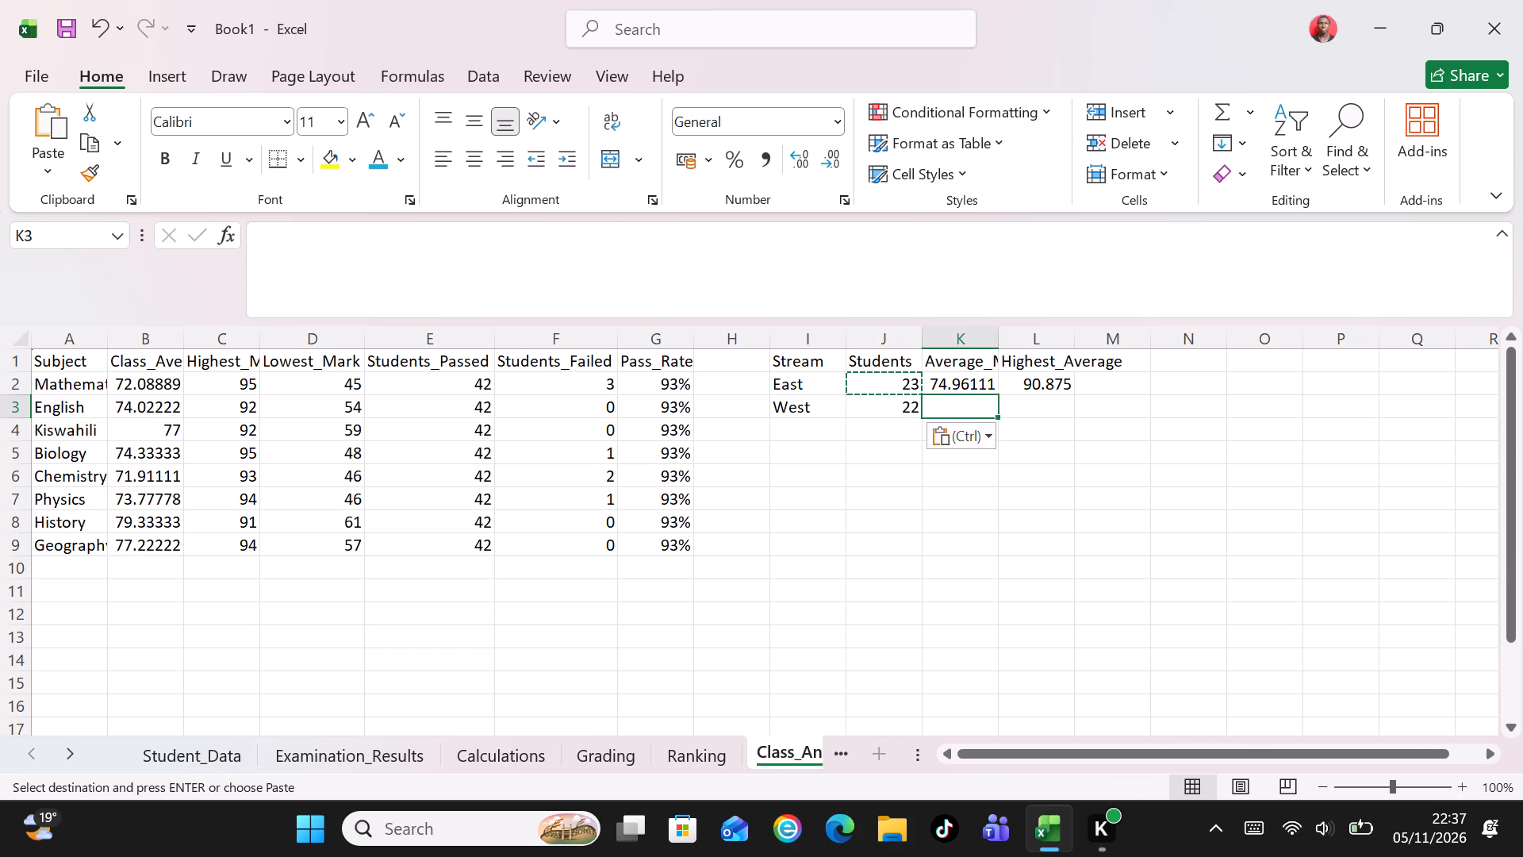
left_click(960, 388)
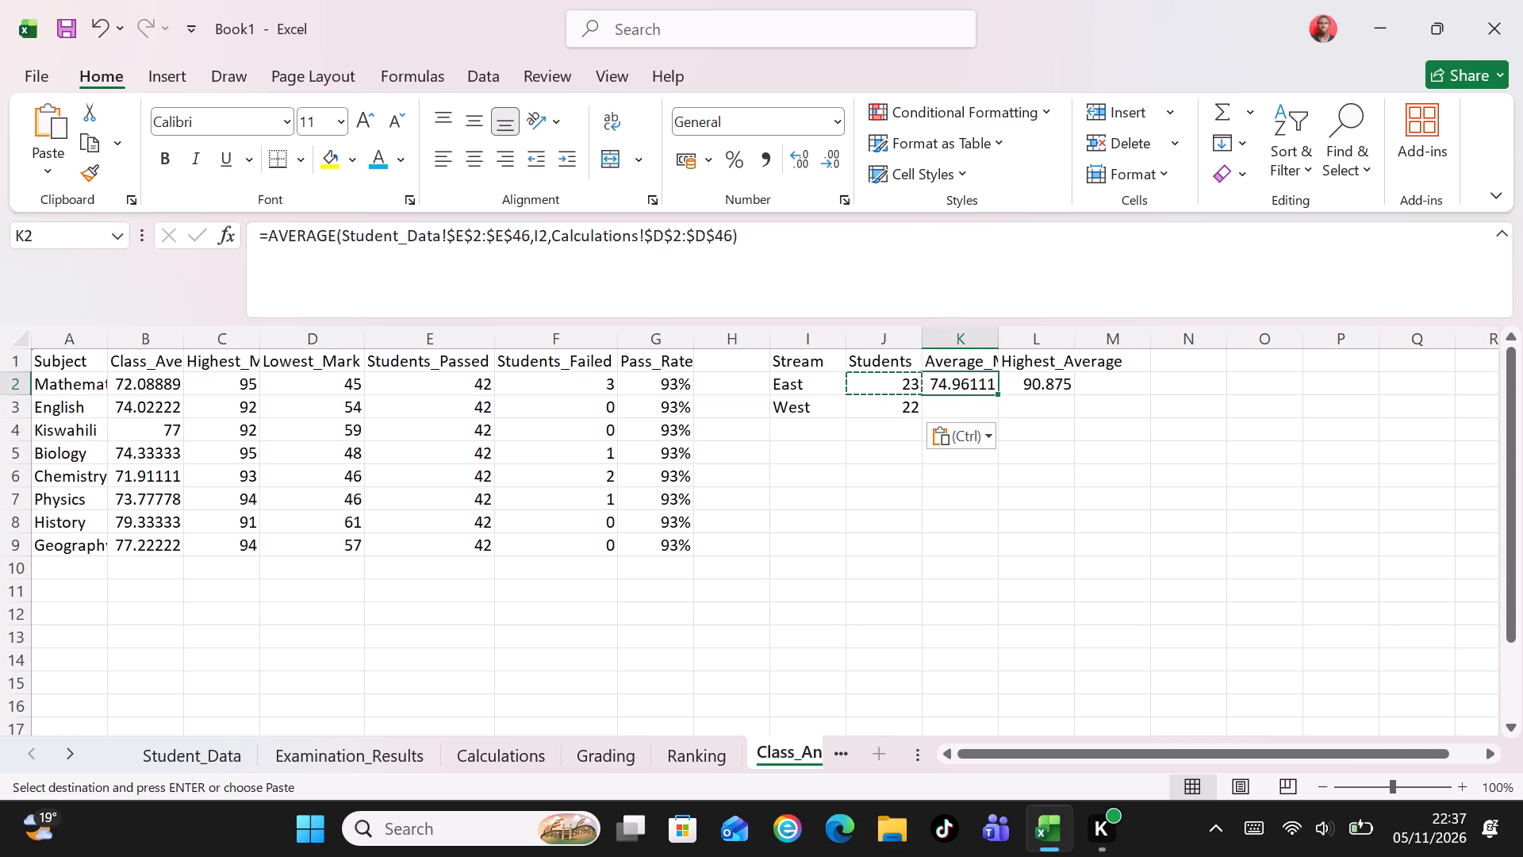
key("ctrl+c")
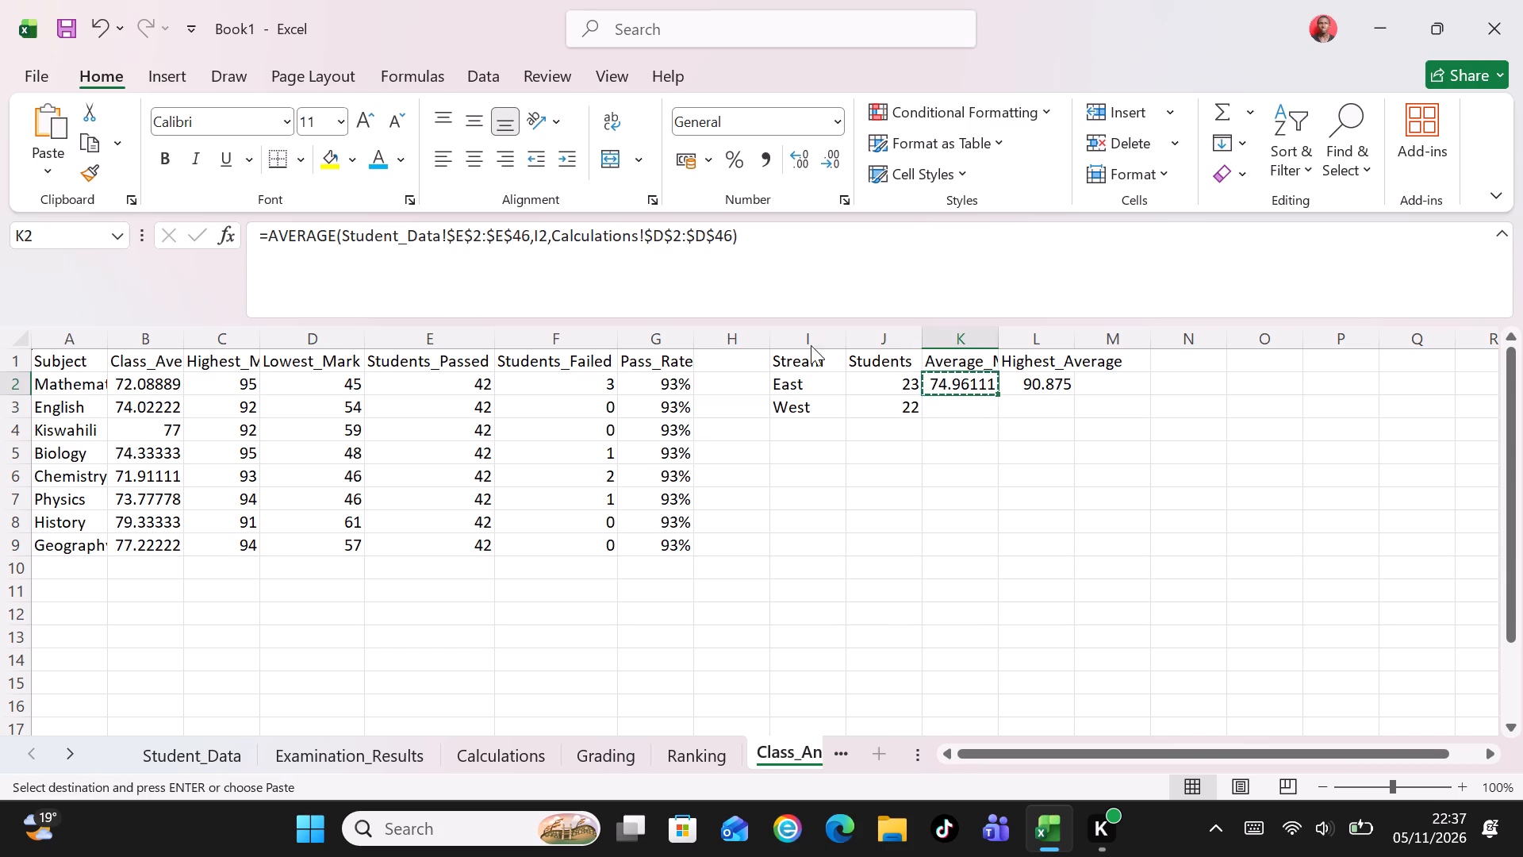
left_click(40, 231)
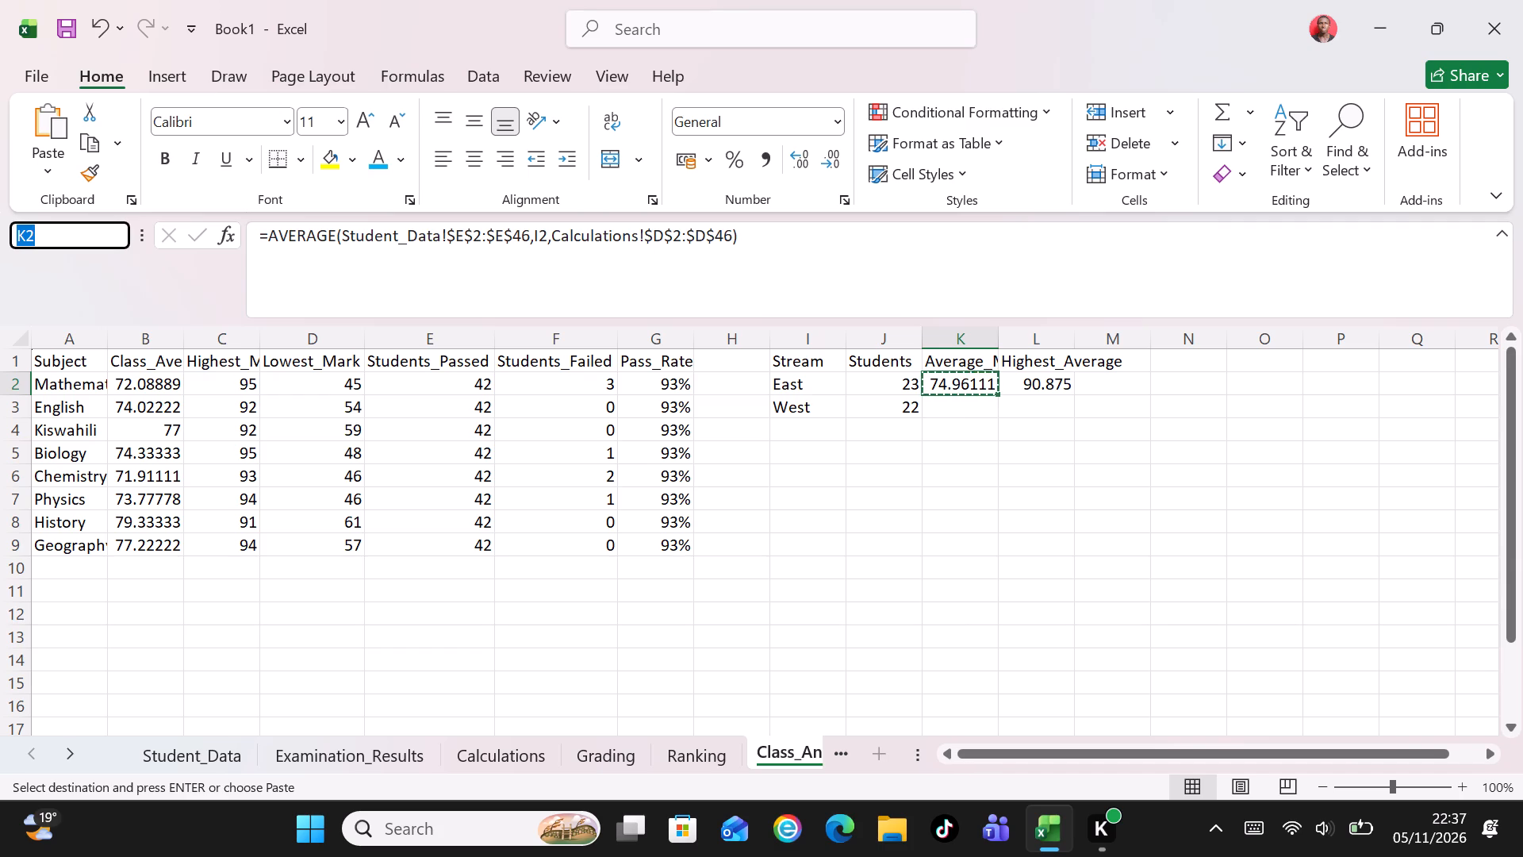
key("2")
type(":K")
key("3")
key("Return")
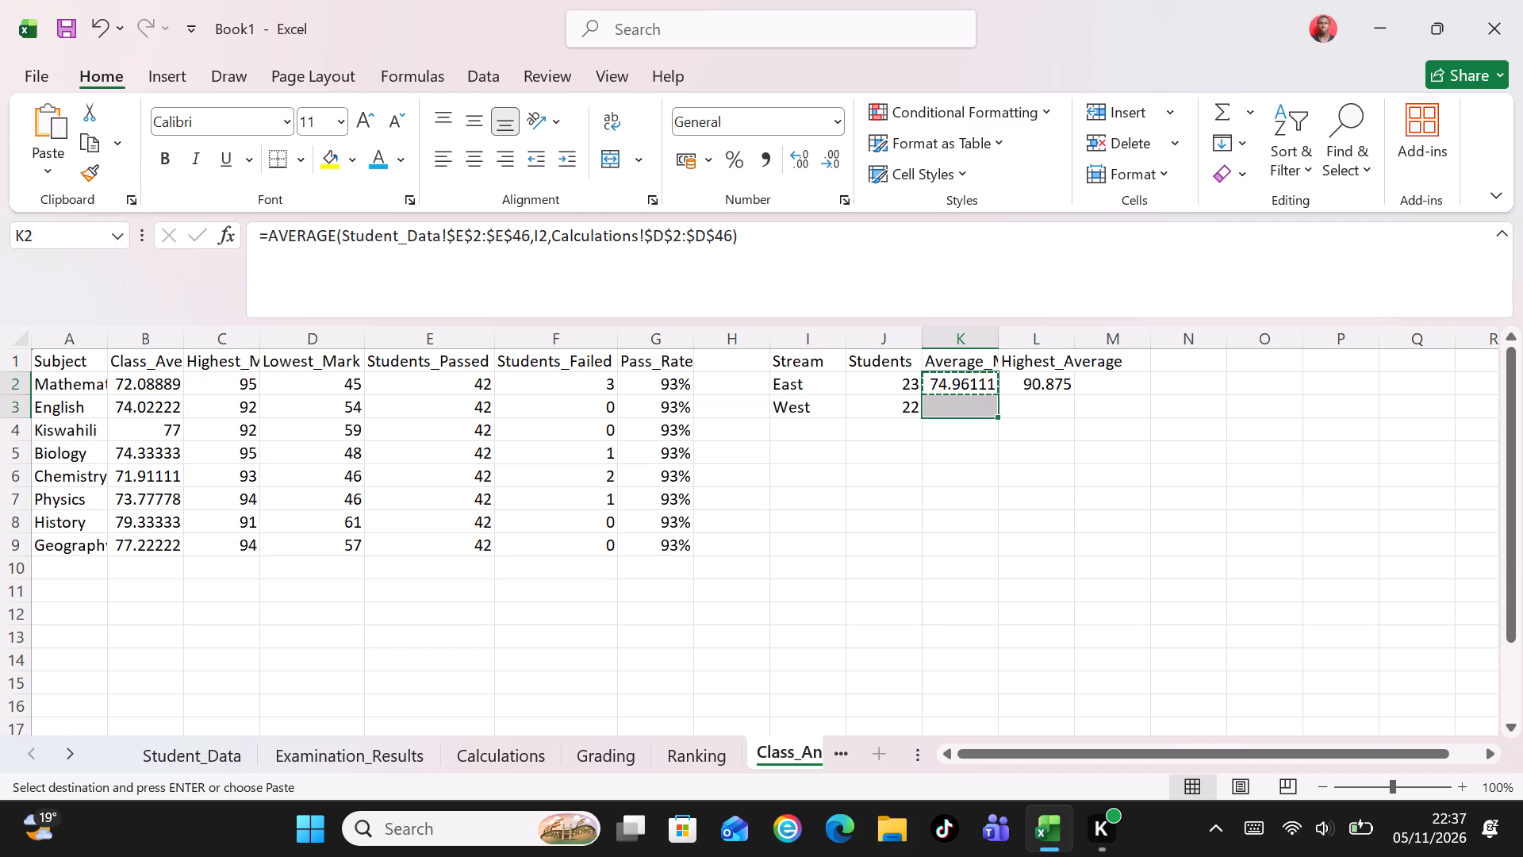
key("ctrl+v")
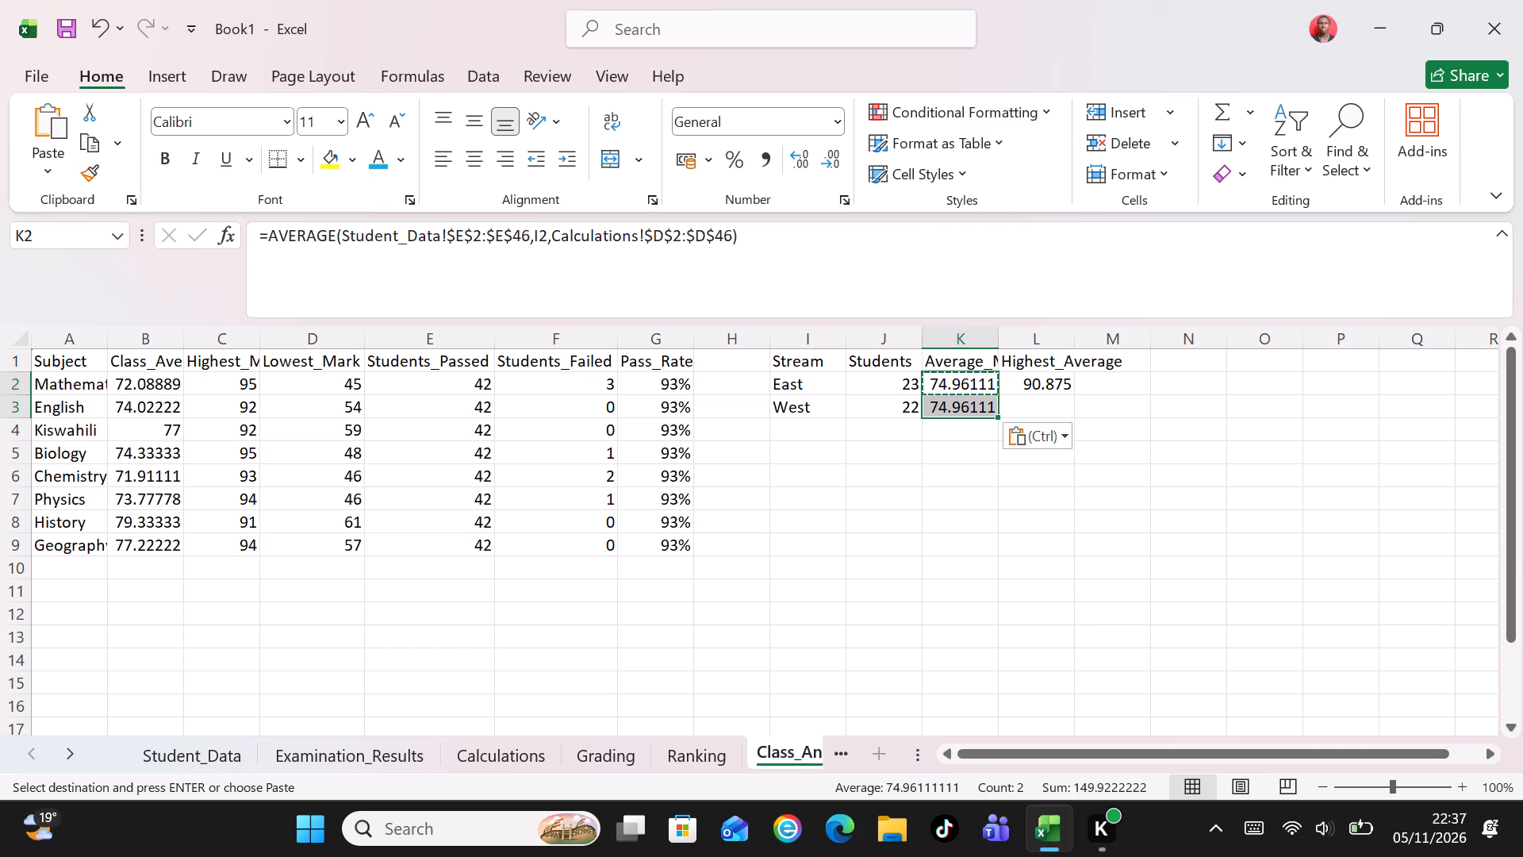
Copy the highest average formula from L2 into L2:L3 to cover the West stream.
left_click(1053, 382)
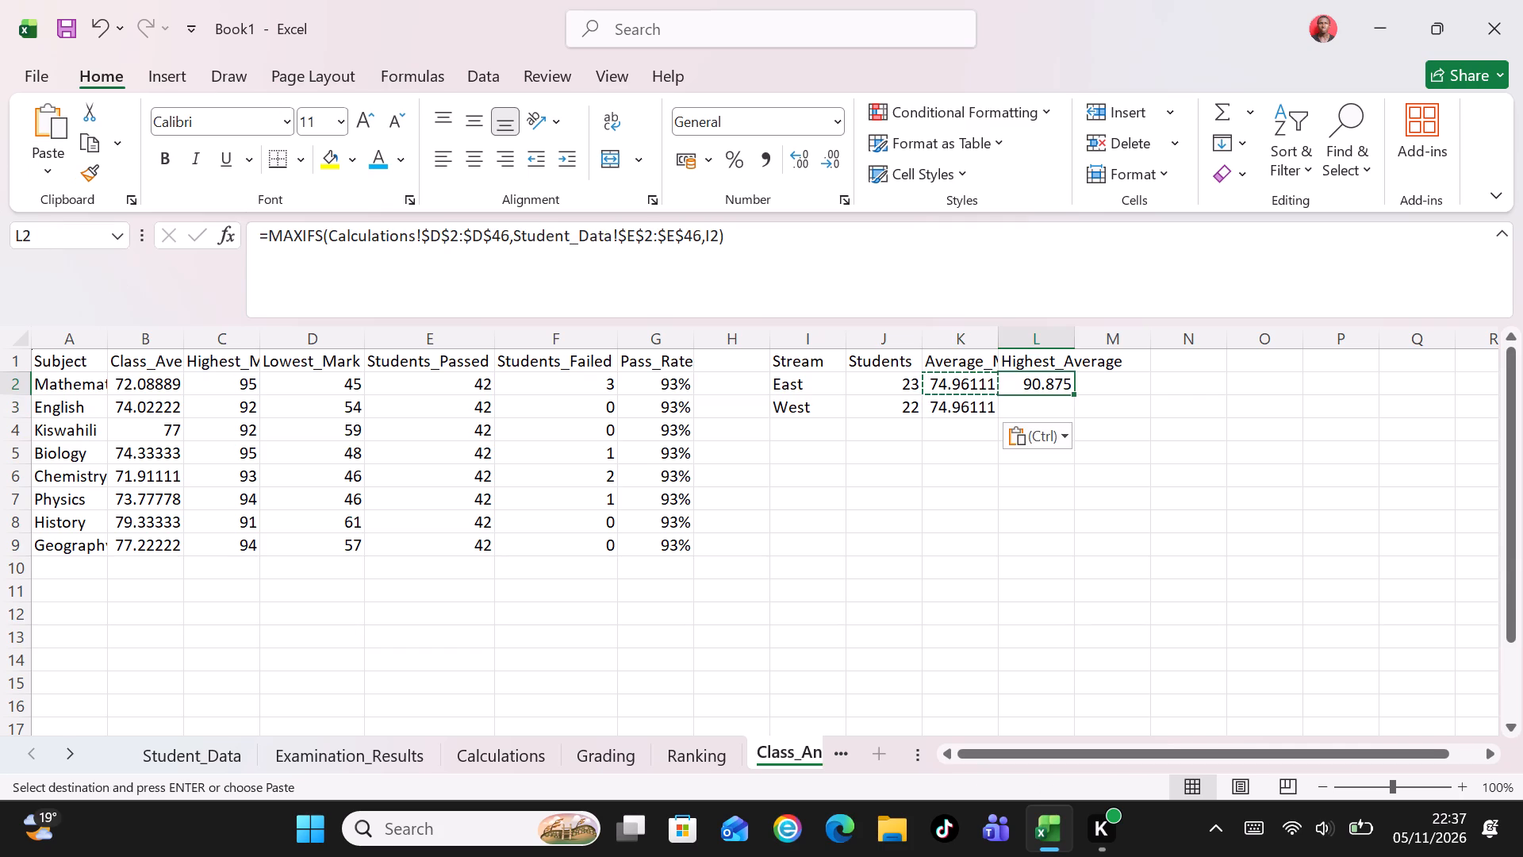
left_click(1061, 386)
key("ctrl+c")
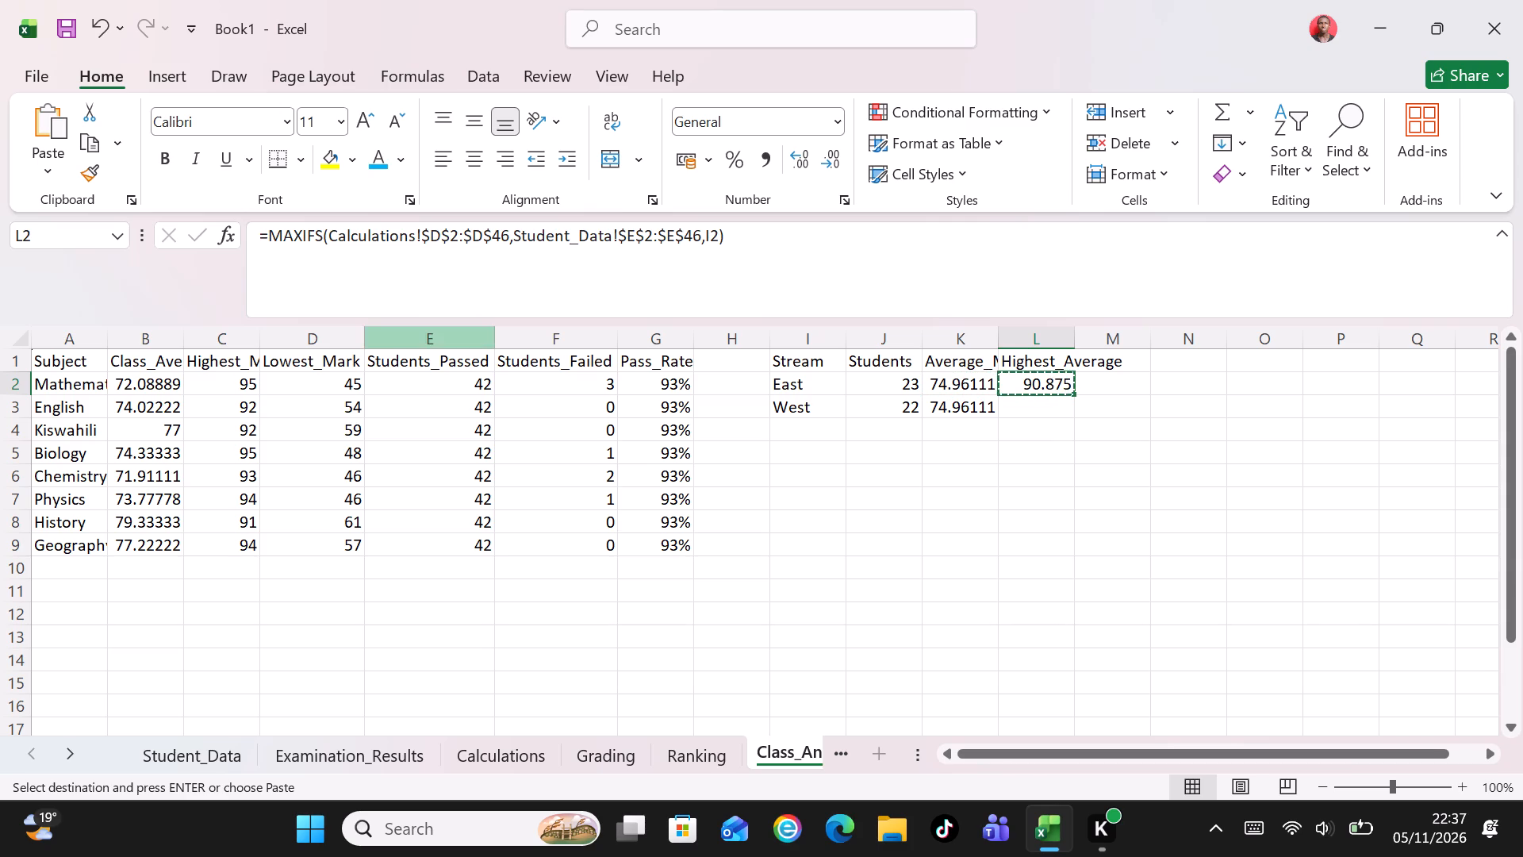
left_click(34, 231)
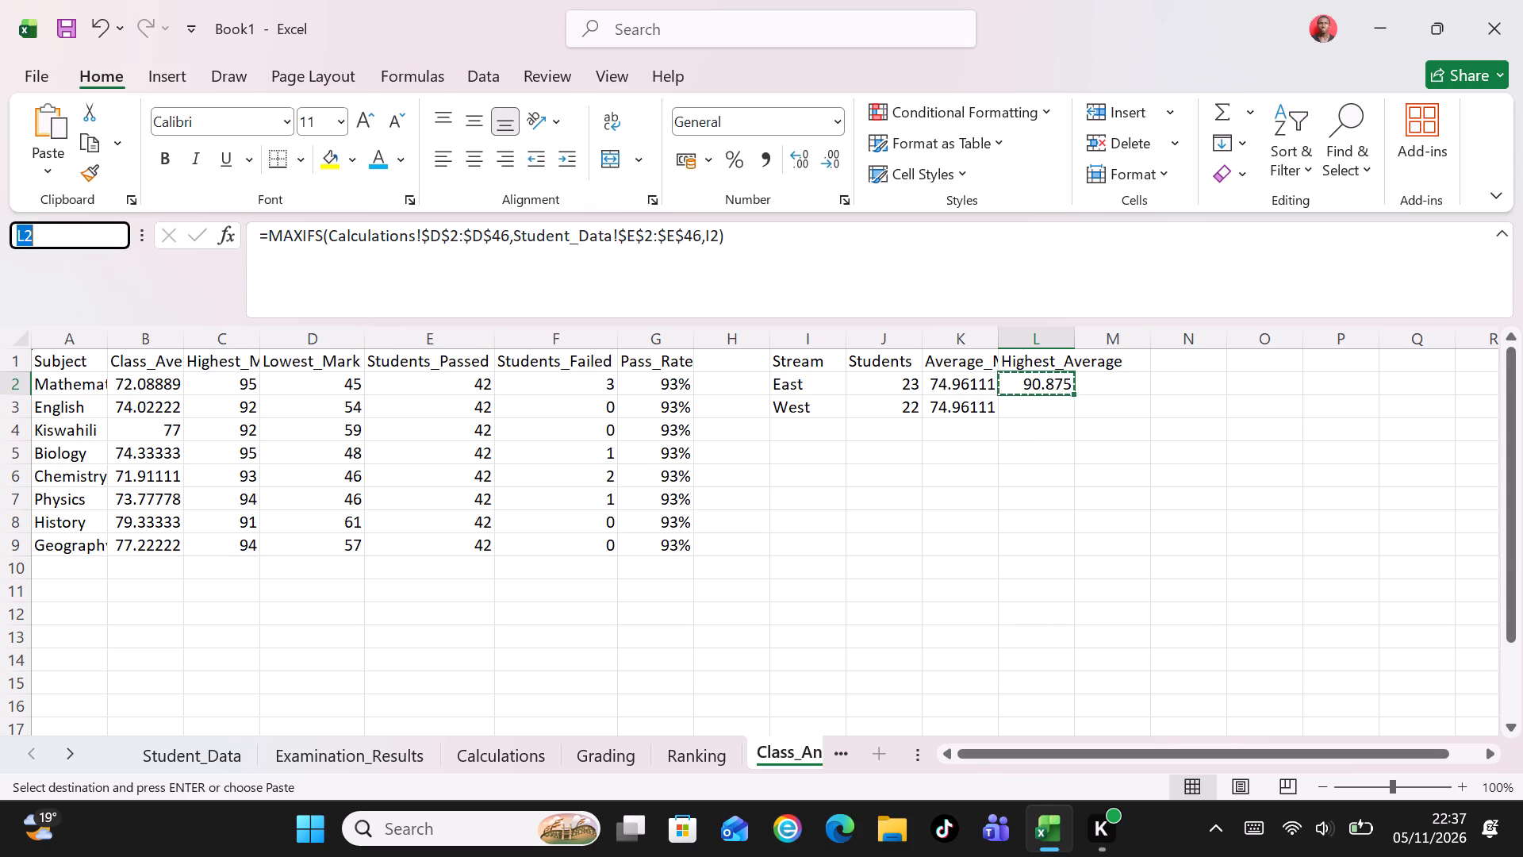
key("BackSpace")
key("k")
key("3")
key("BackSpace")
key("BackSpace")
type("L2")
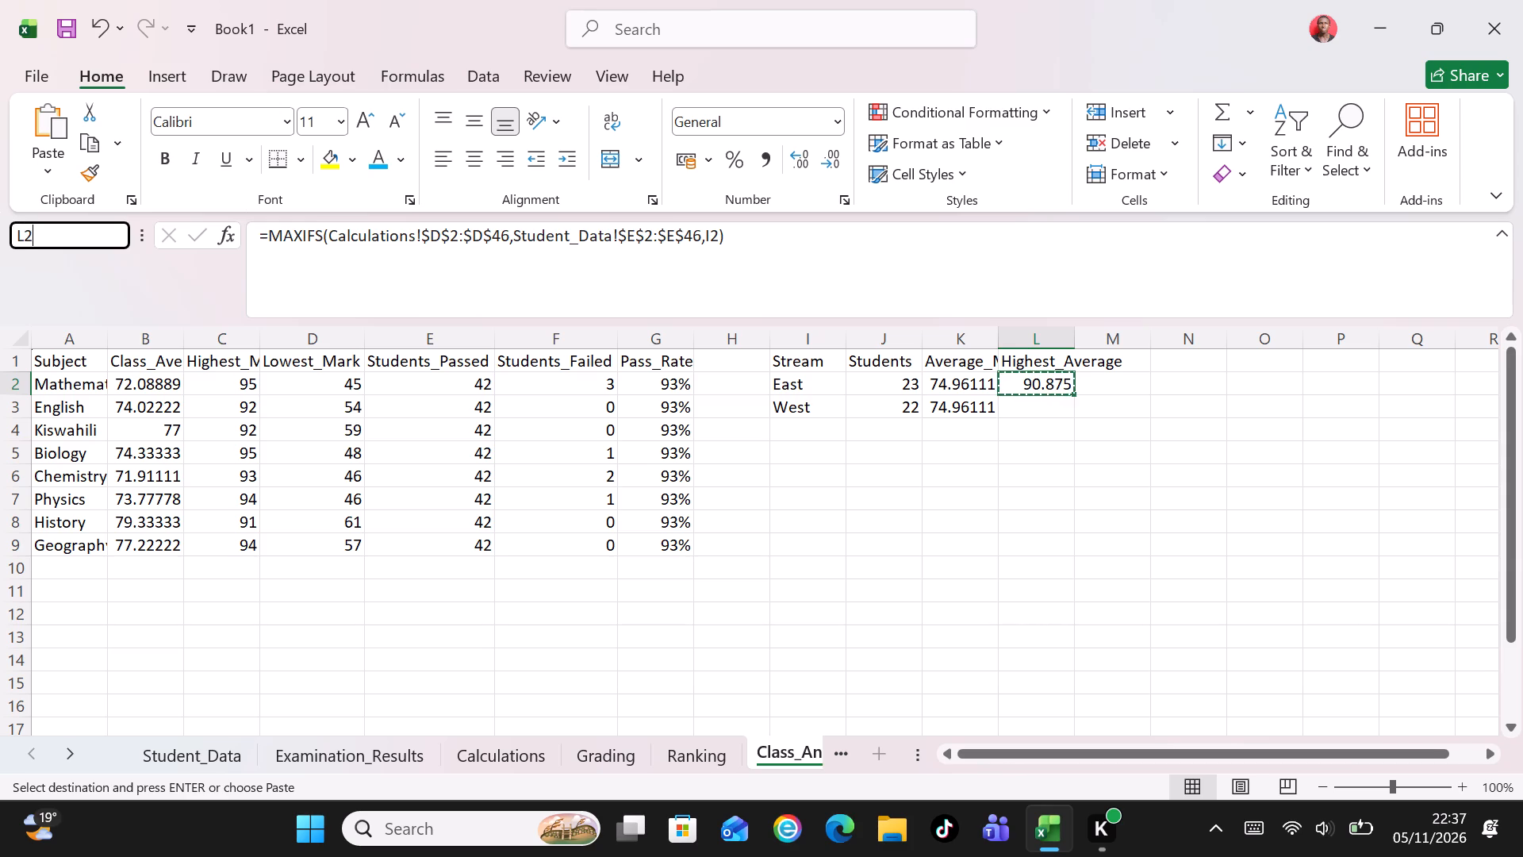
type(":L3")
key("Return")
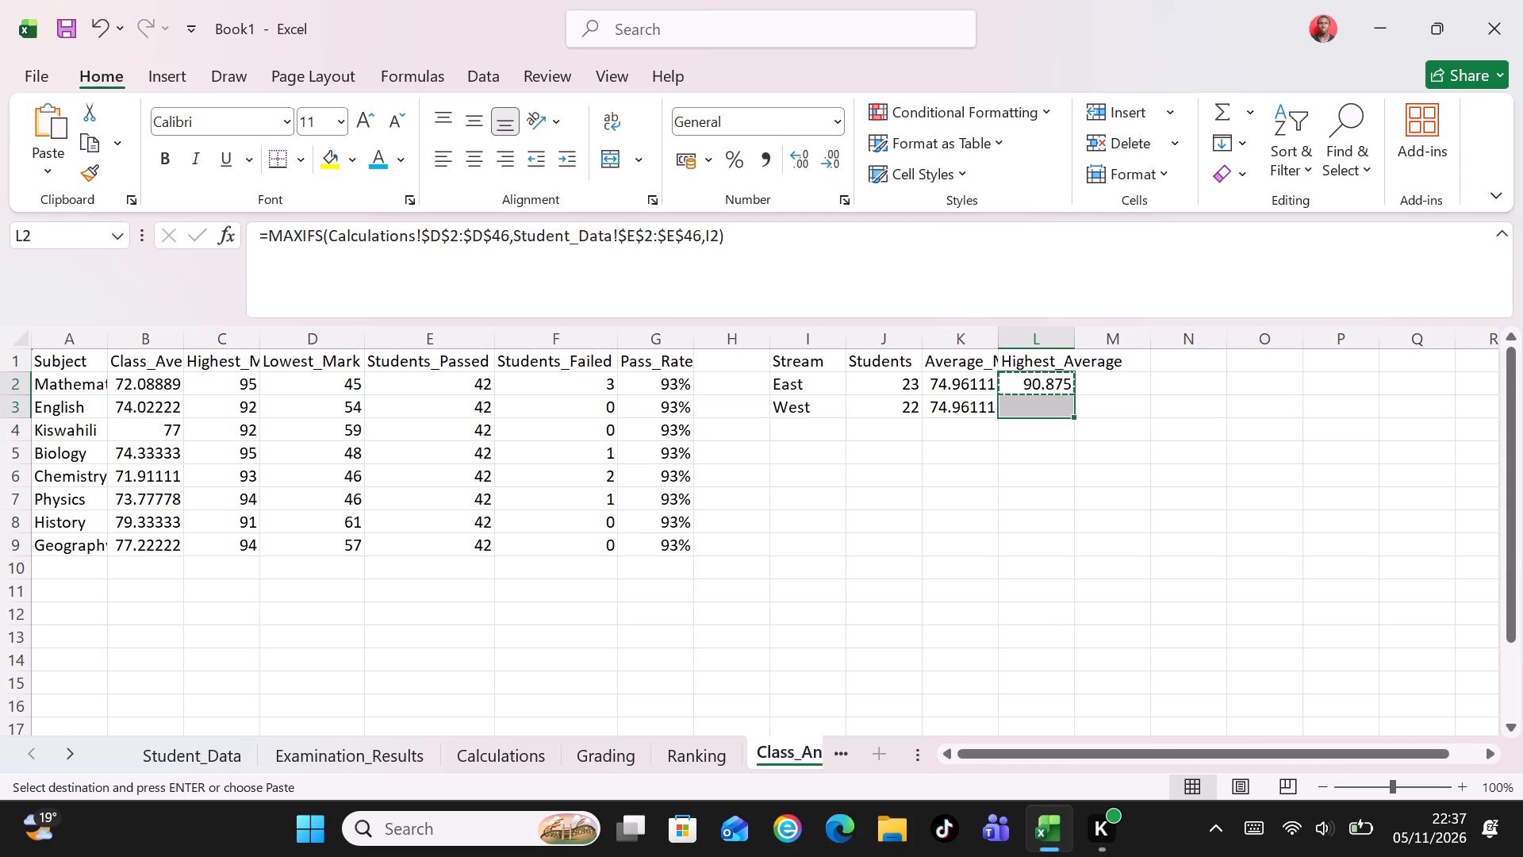
key("ctrl+v")
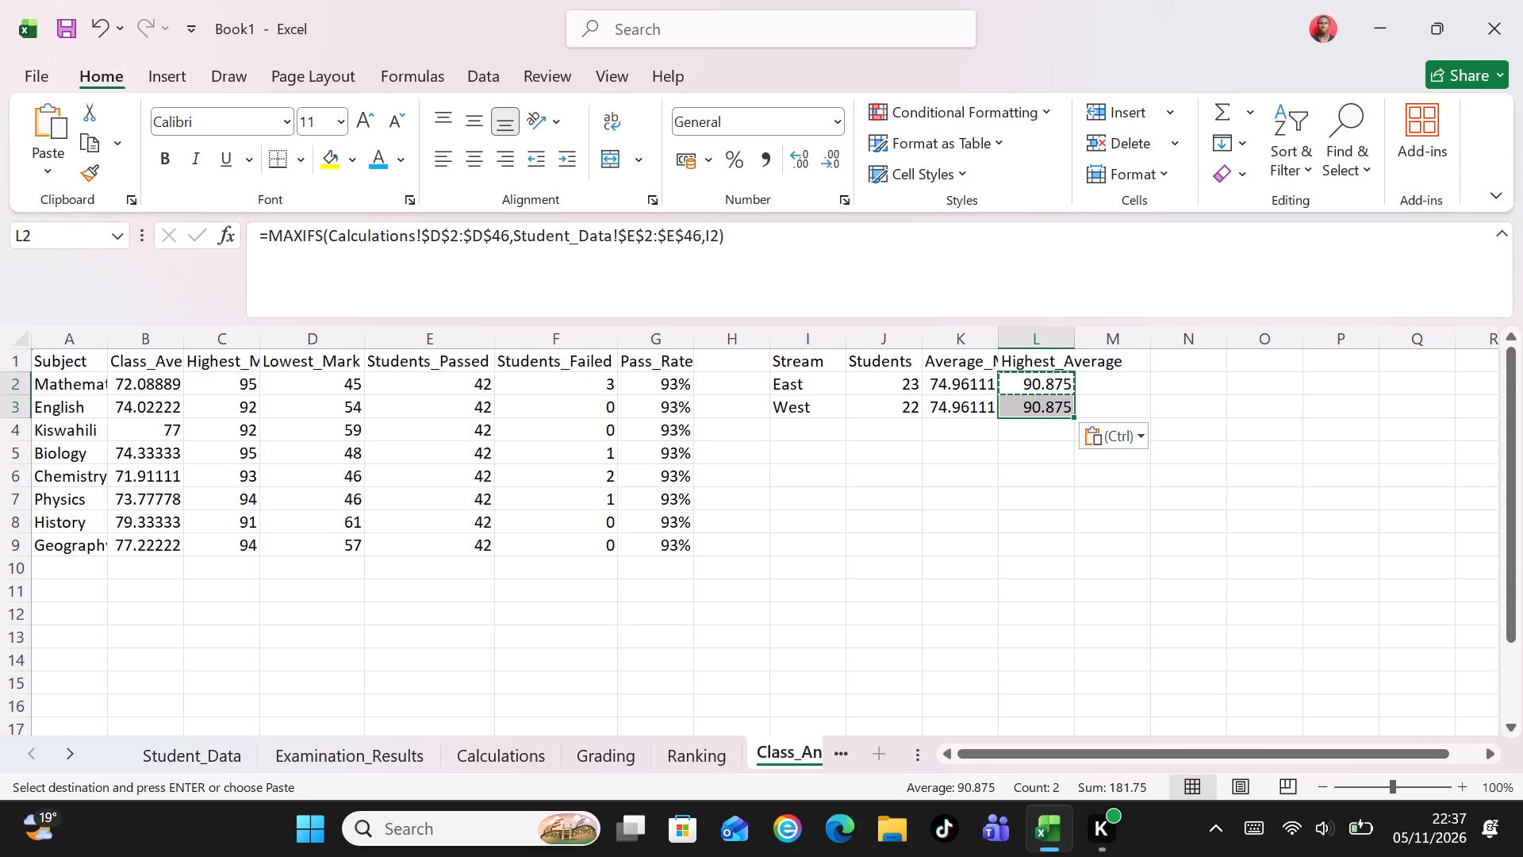